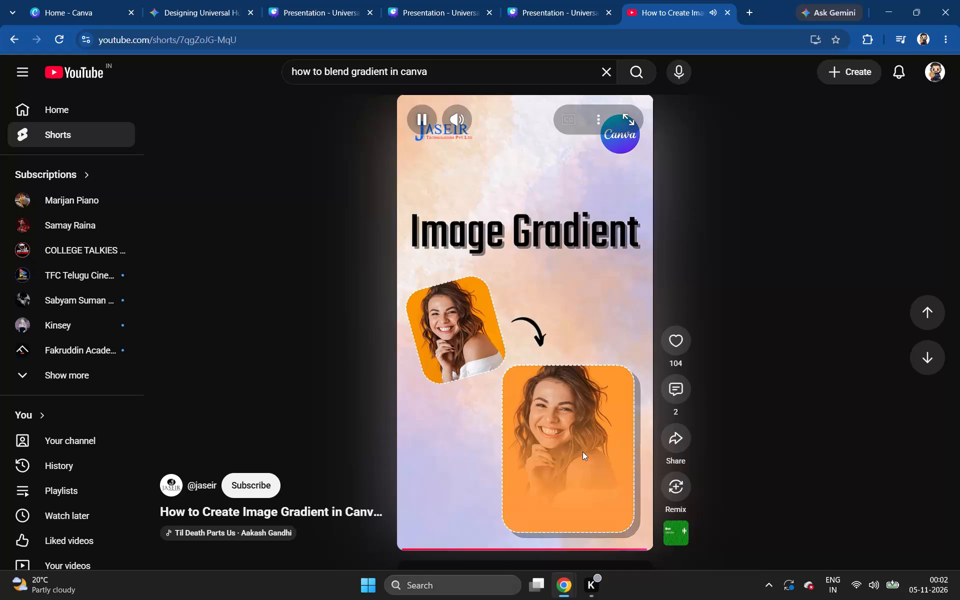
Pause the image gradient tutorial and search Google in a new tab for "photo of a model girl".
click(505, 322)
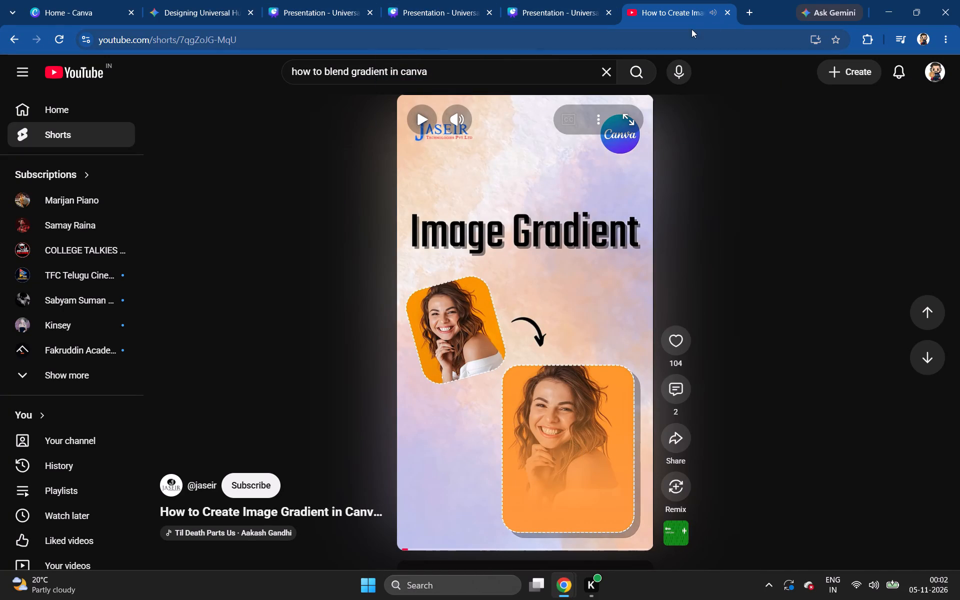
click(747, 18)
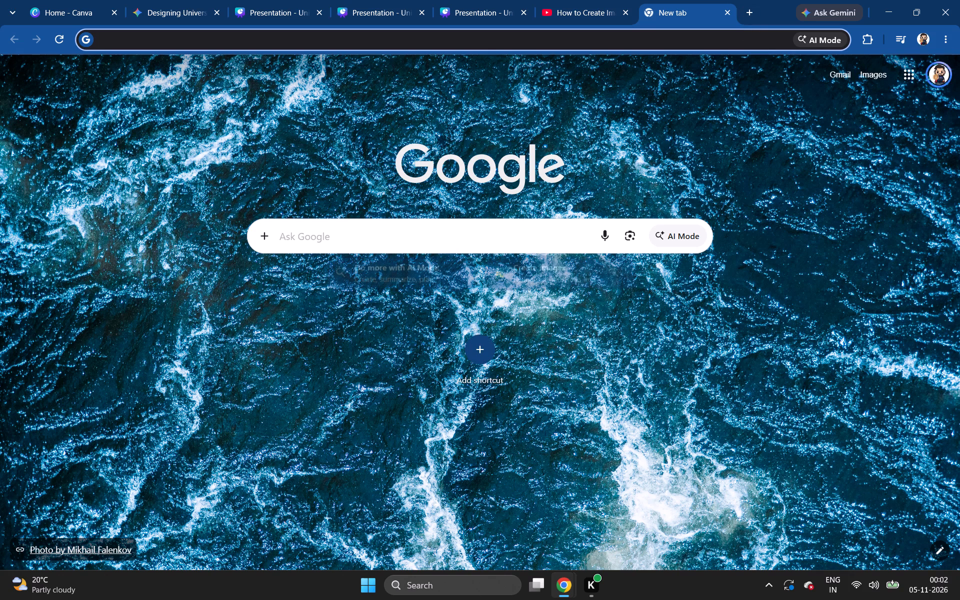
click(476, 229)
text(photo of a model)
click(459, 296)
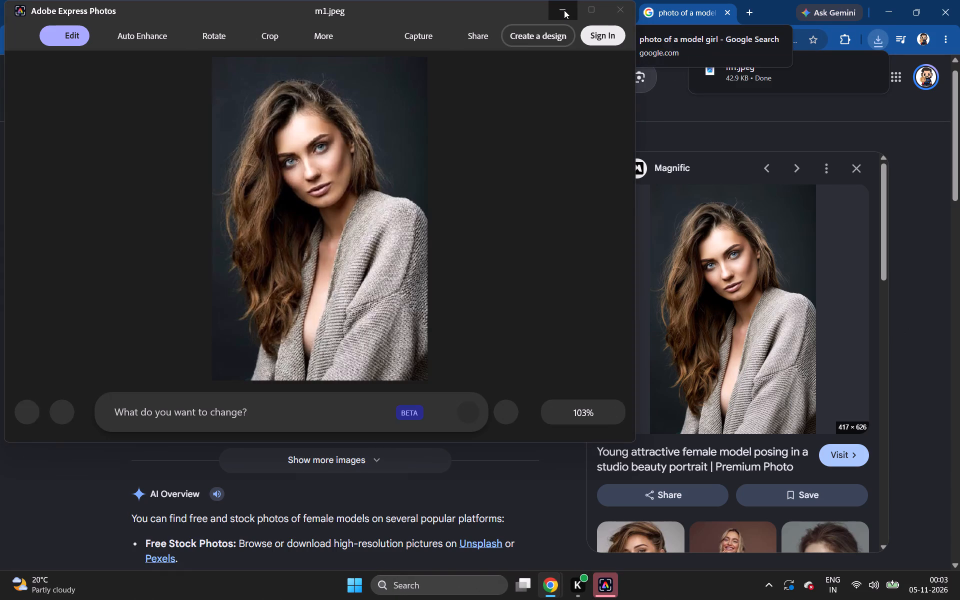
click(564, 10)
Upload the m1 photo from Downloads to Canva from its home page.
click(448, 17)
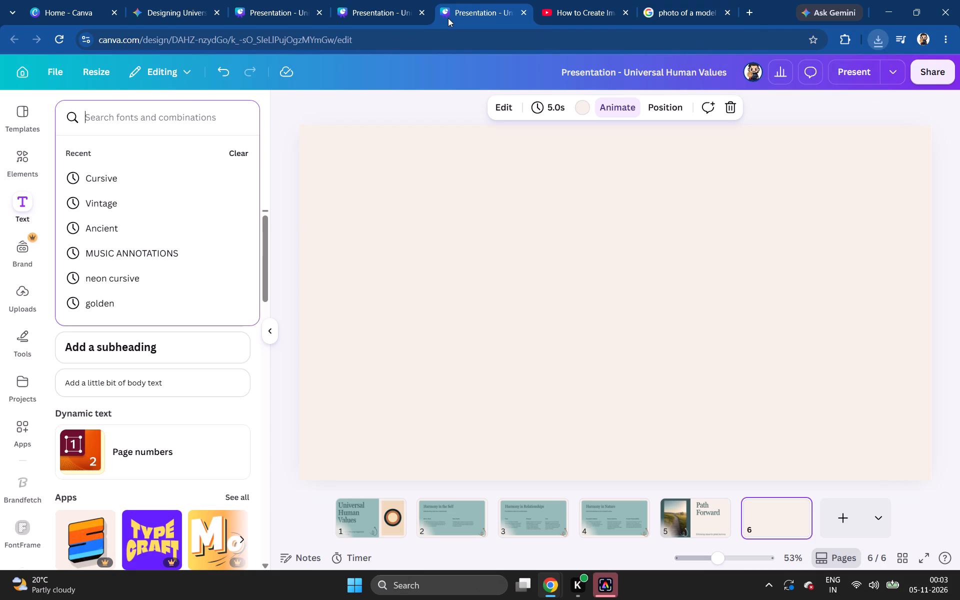
click(27, 68)
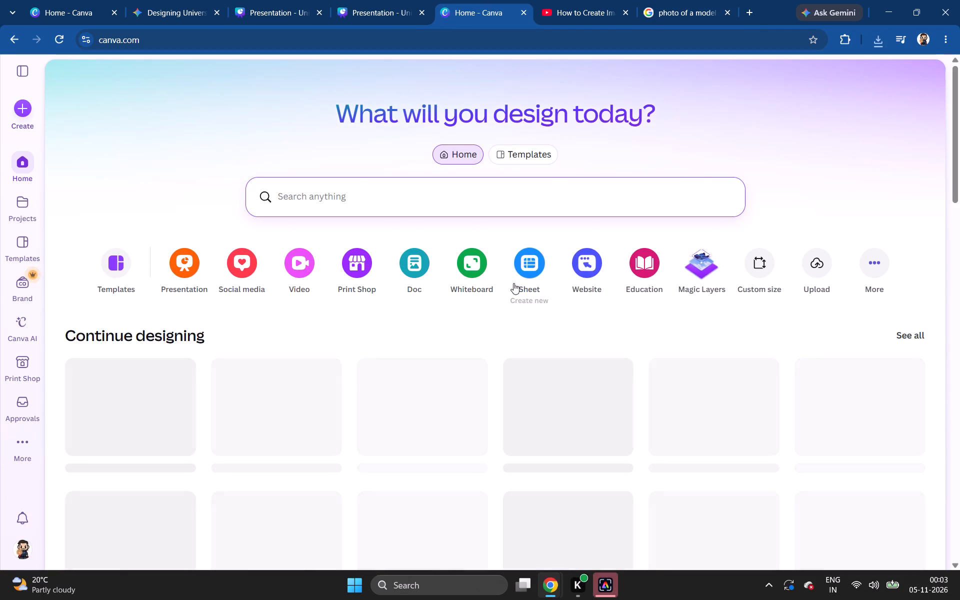
click(112, 276)
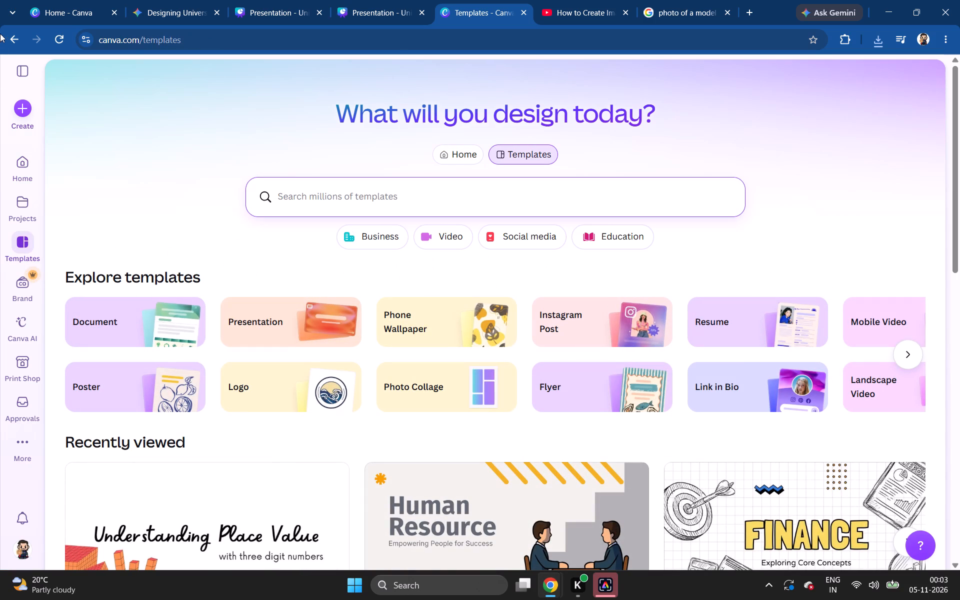
click(8, 37)
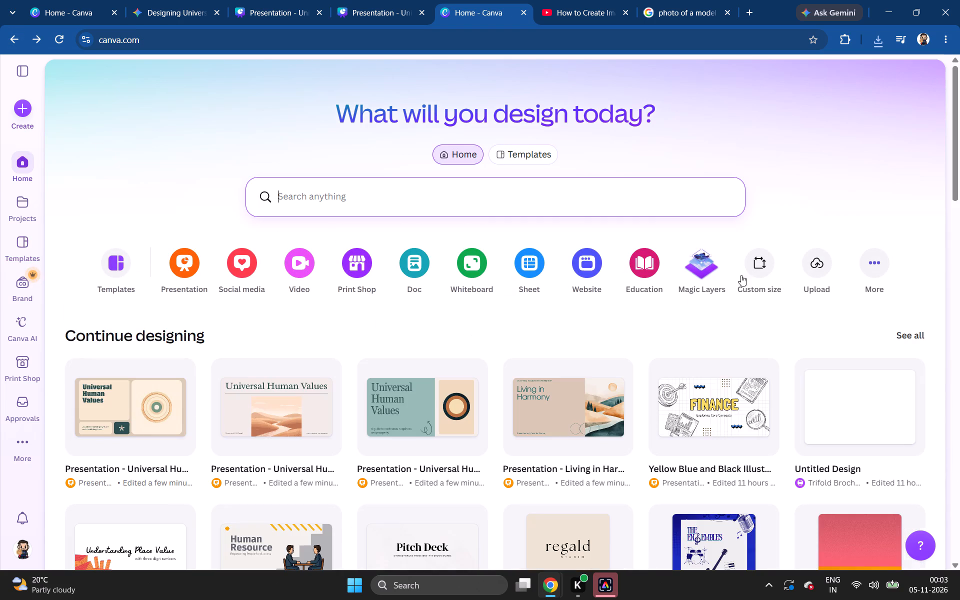
click(812, 271)
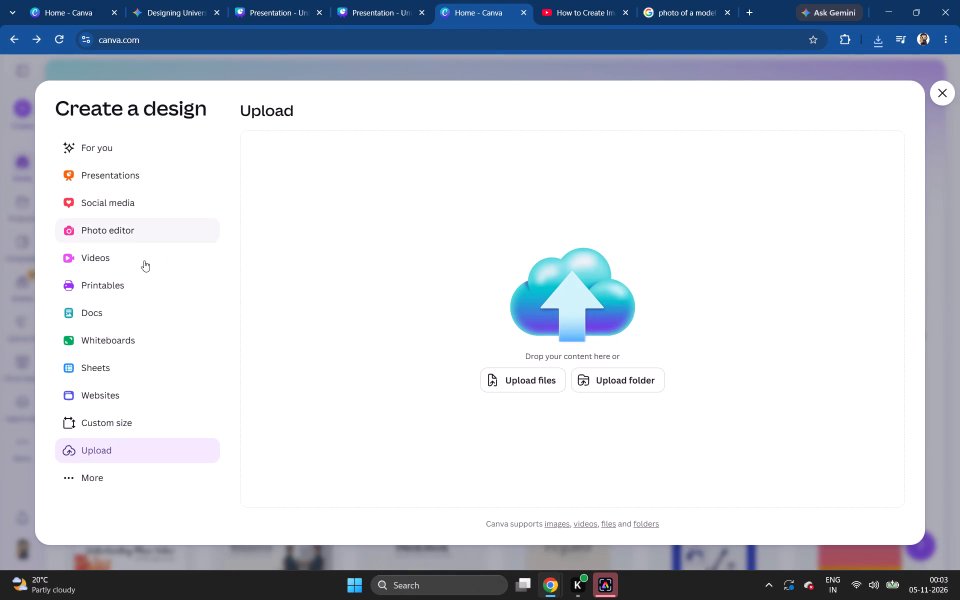
click(126, 452)
click(505, 387)
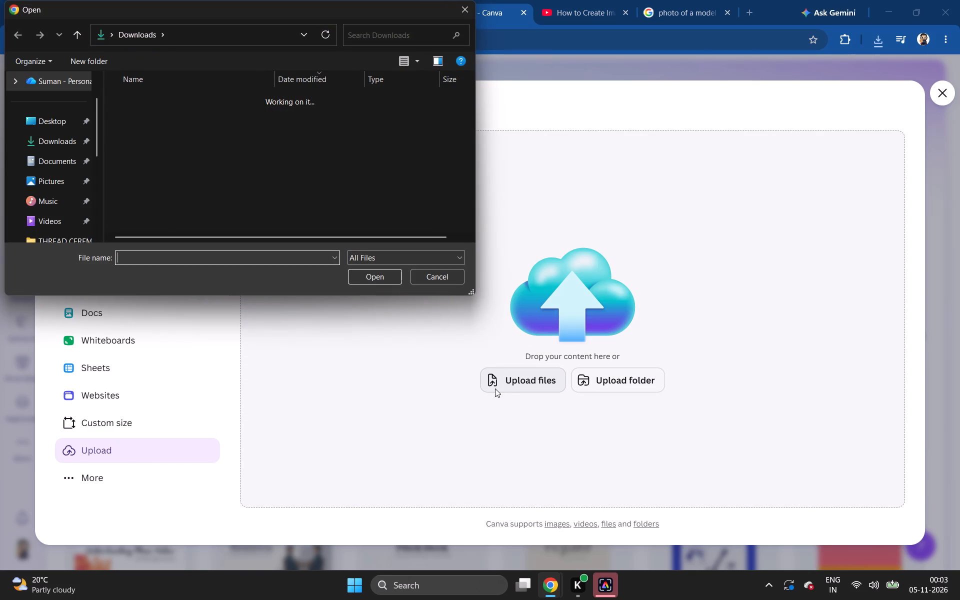
click(157, 122)
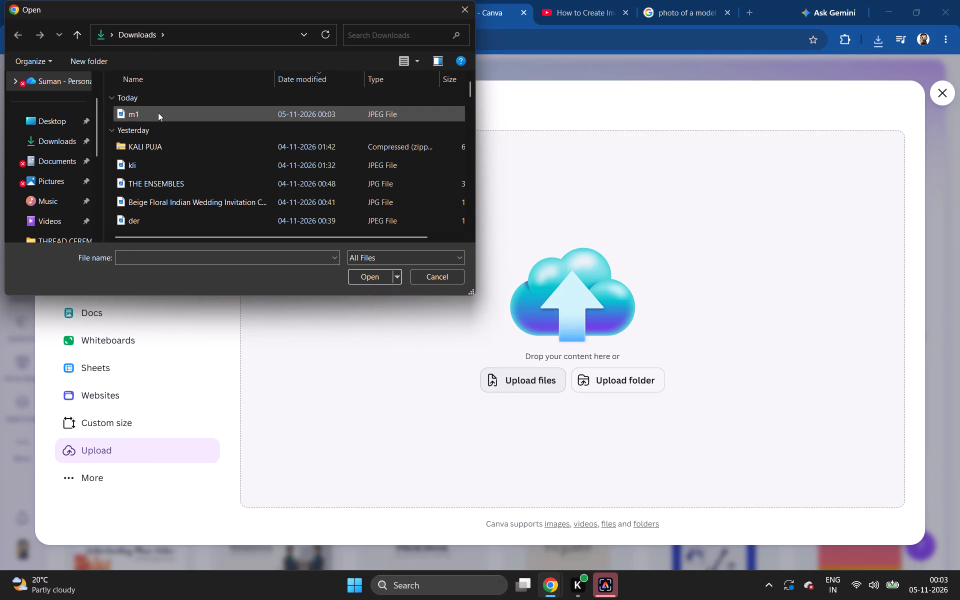
click(158, 112)
click(360, 274)
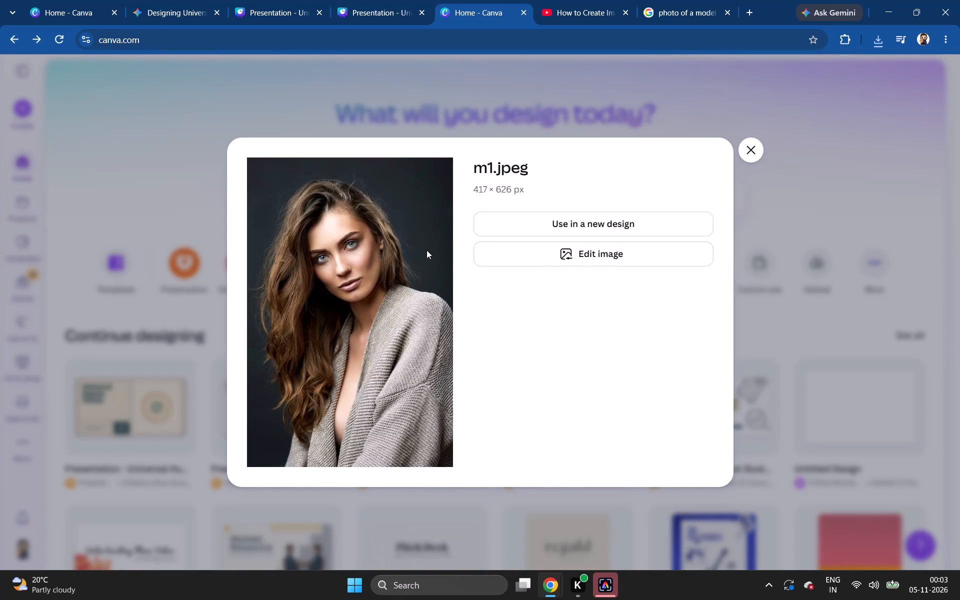
Open the uploaded m1 photo for editing and create a new design from it.
click(555, 252)
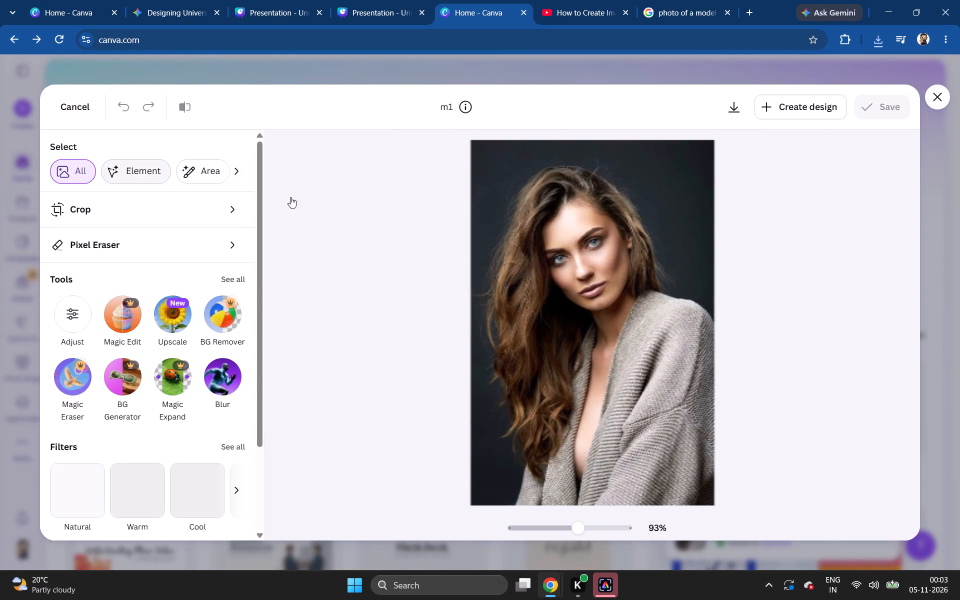
click(811, 116)
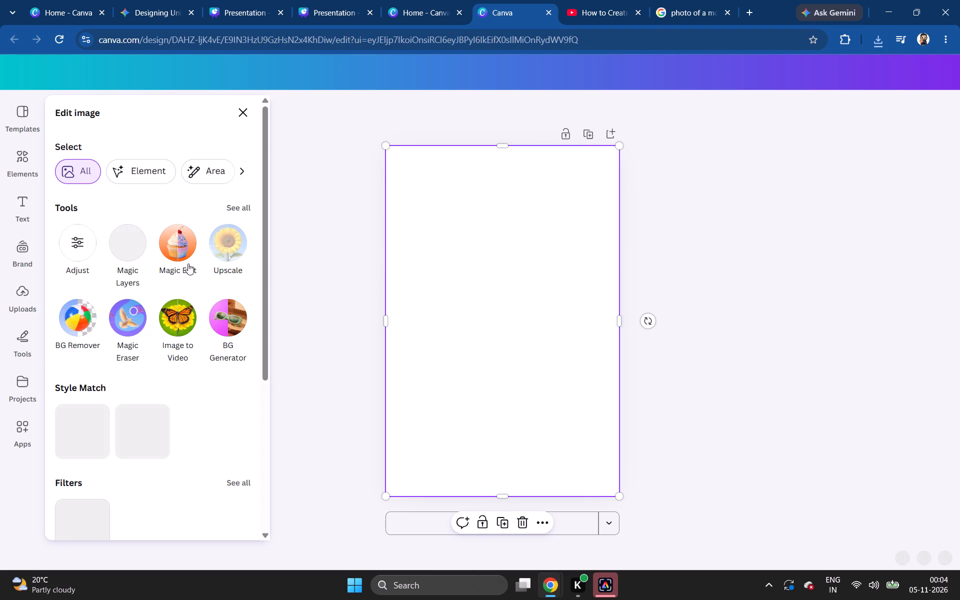
click(415, 228)
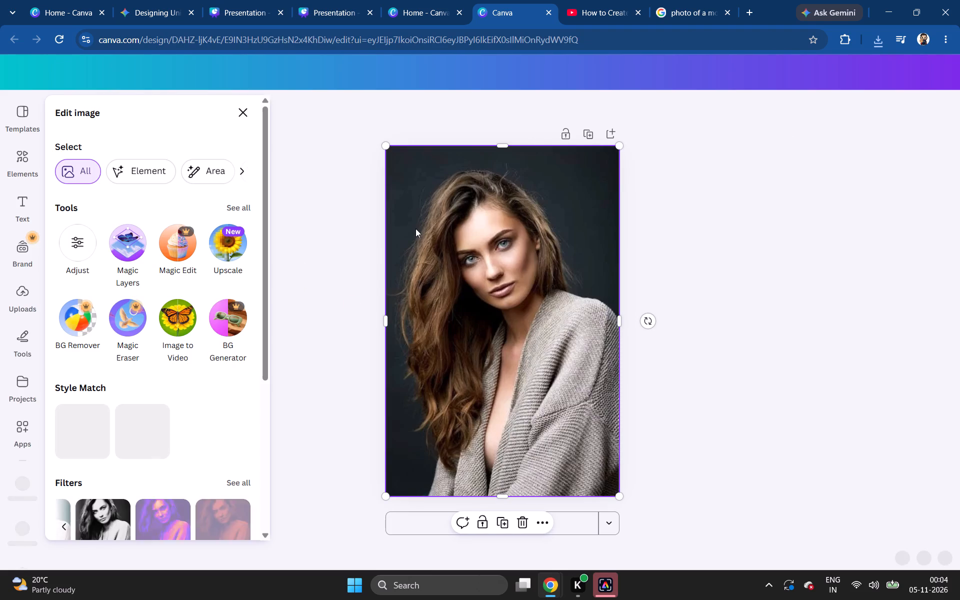
click(411, 205)
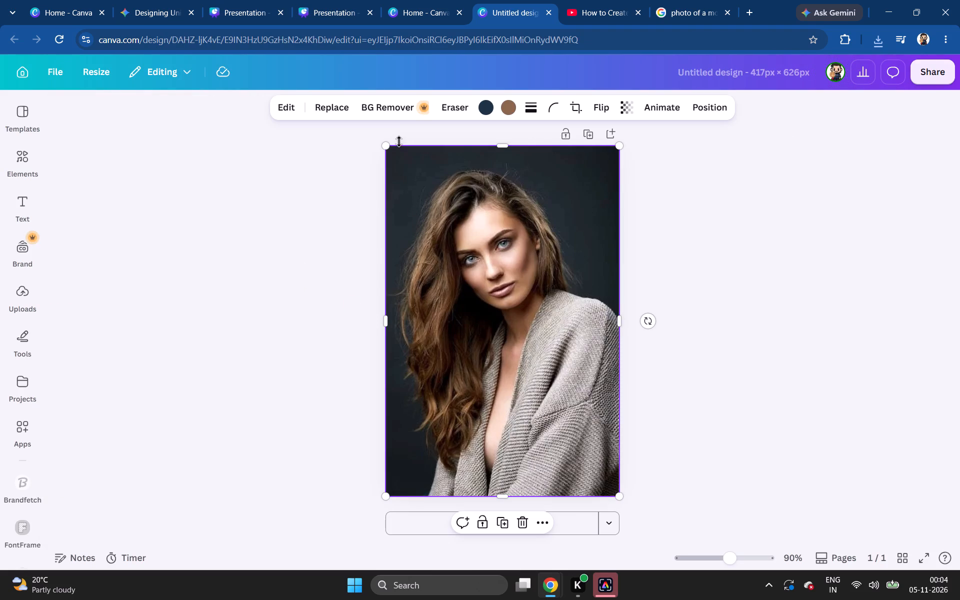
Remove the background from the model photo with BG Remover.
click(400, 111)
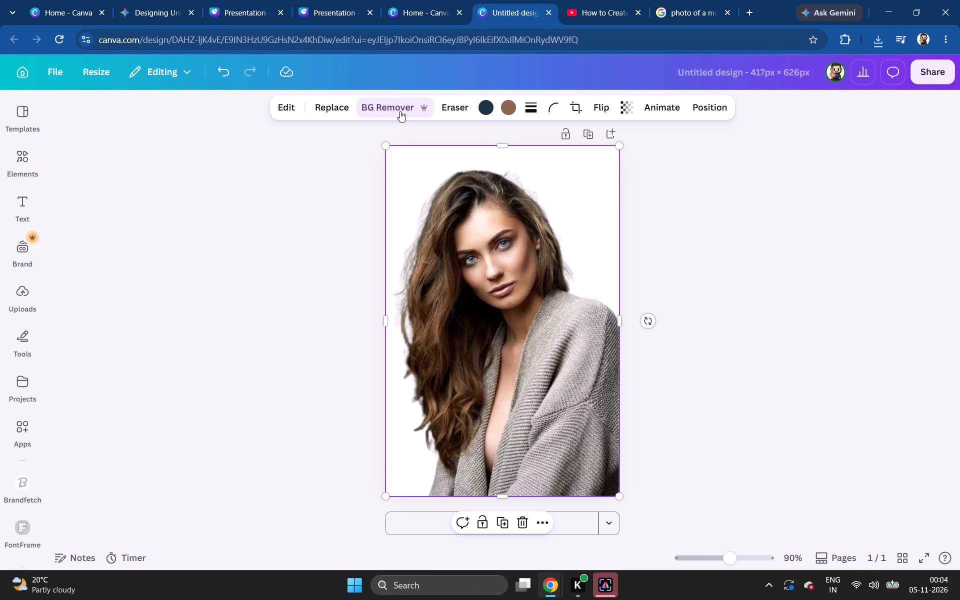
click(769, 306)
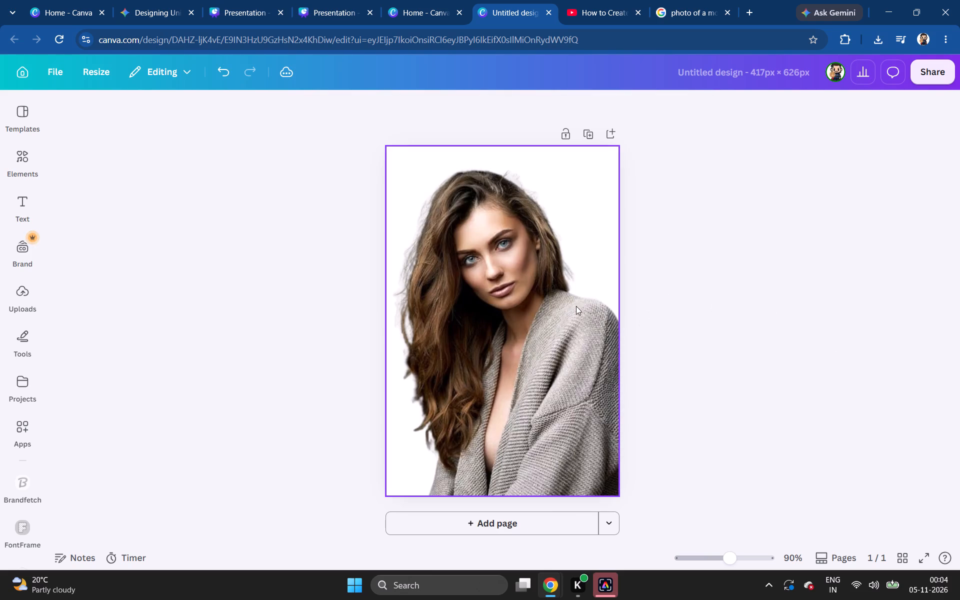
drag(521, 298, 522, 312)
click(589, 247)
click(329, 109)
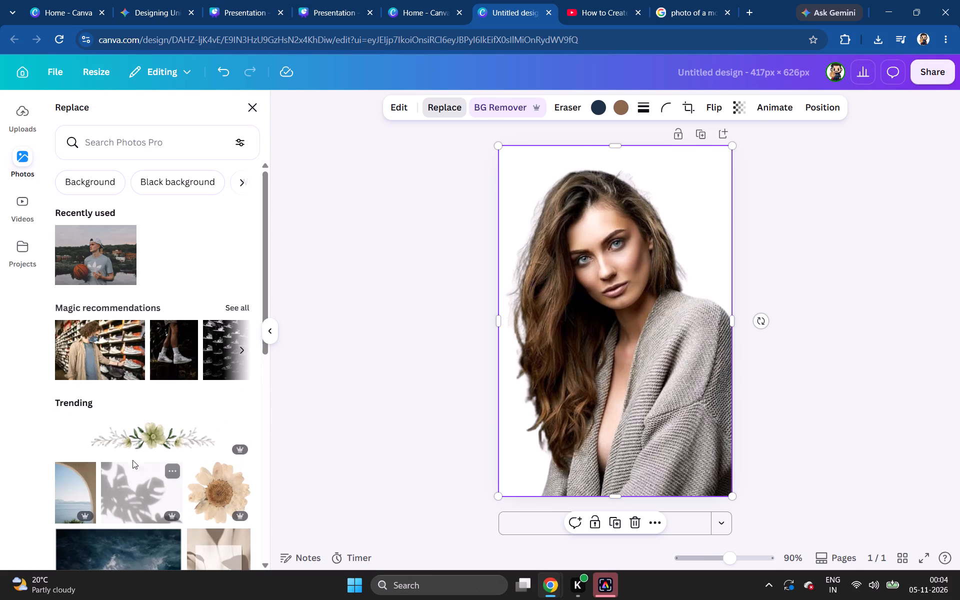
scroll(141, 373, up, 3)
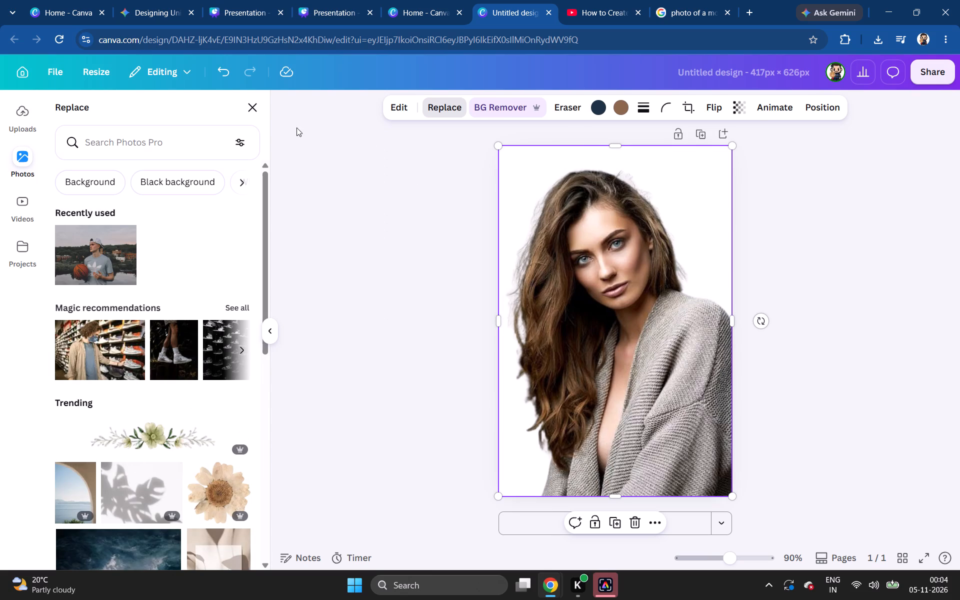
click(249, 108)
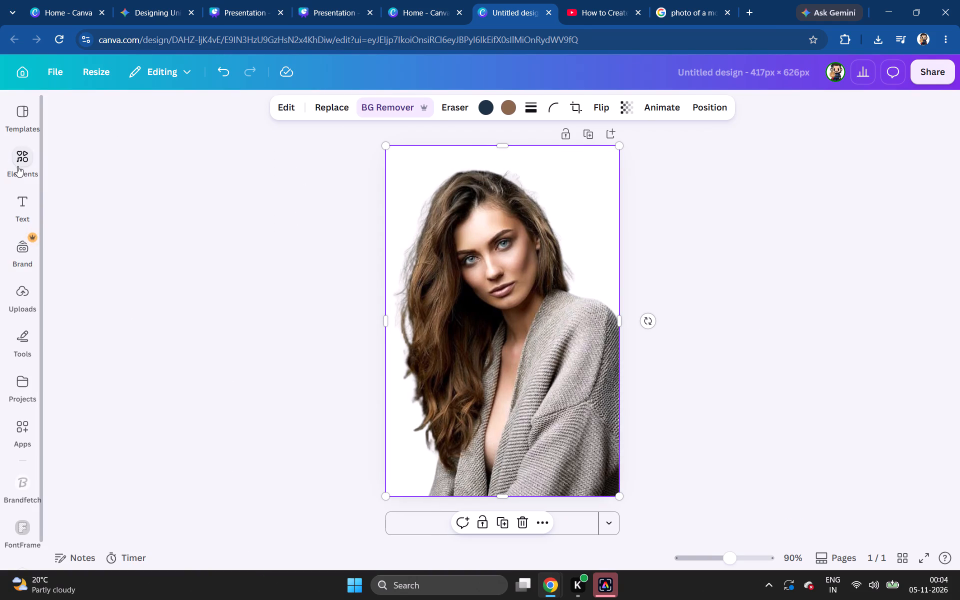
Browse the element categories and the suggested templates for a background to place behind the model.
click(18, 165)
scroll(146, 299, down, 2)
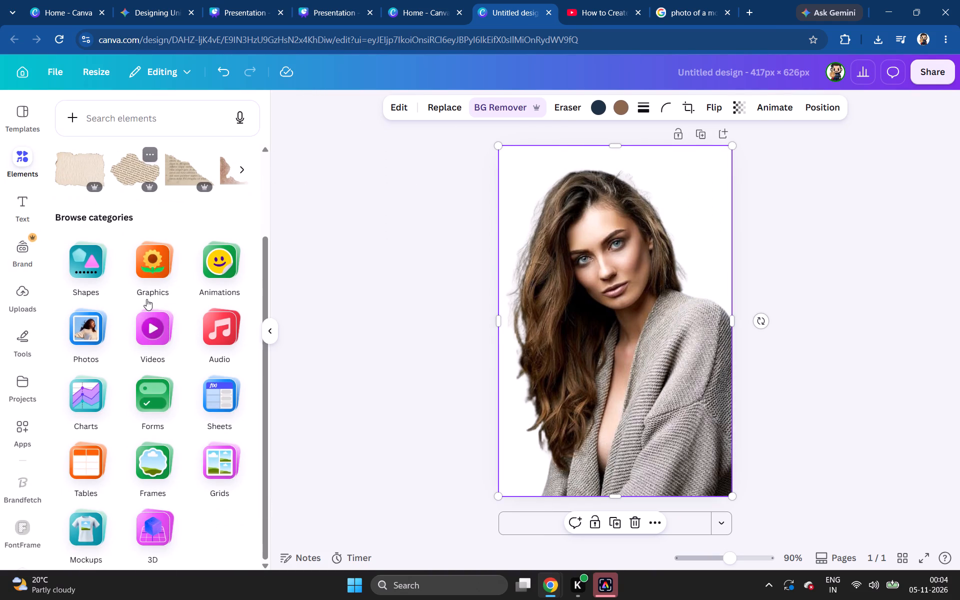
scroll(146, 299, down, 3)
scroll(146, 299, up, 3)
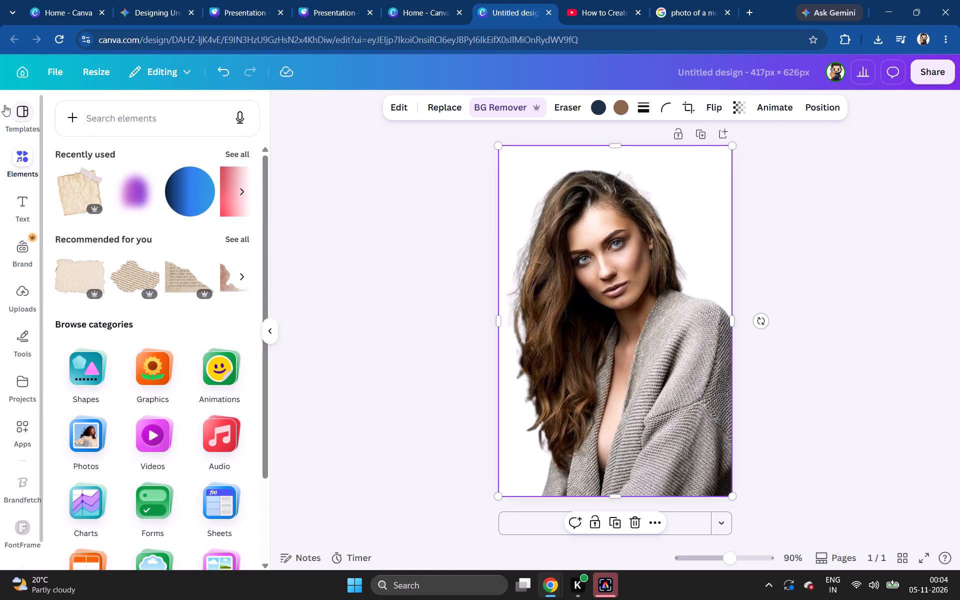
click(22, 117)
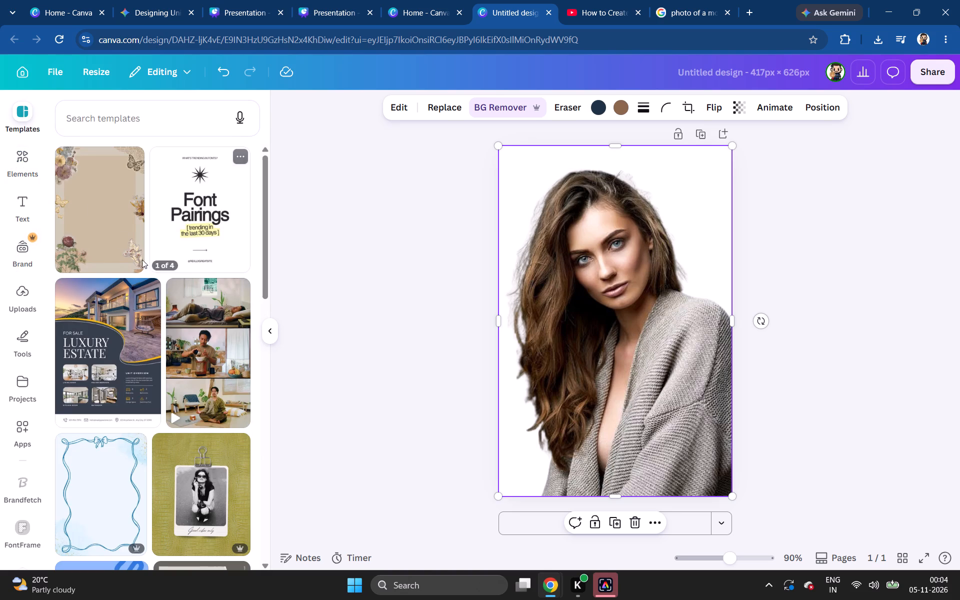
click(11, 163)
scroll(150, 251, down, 3)
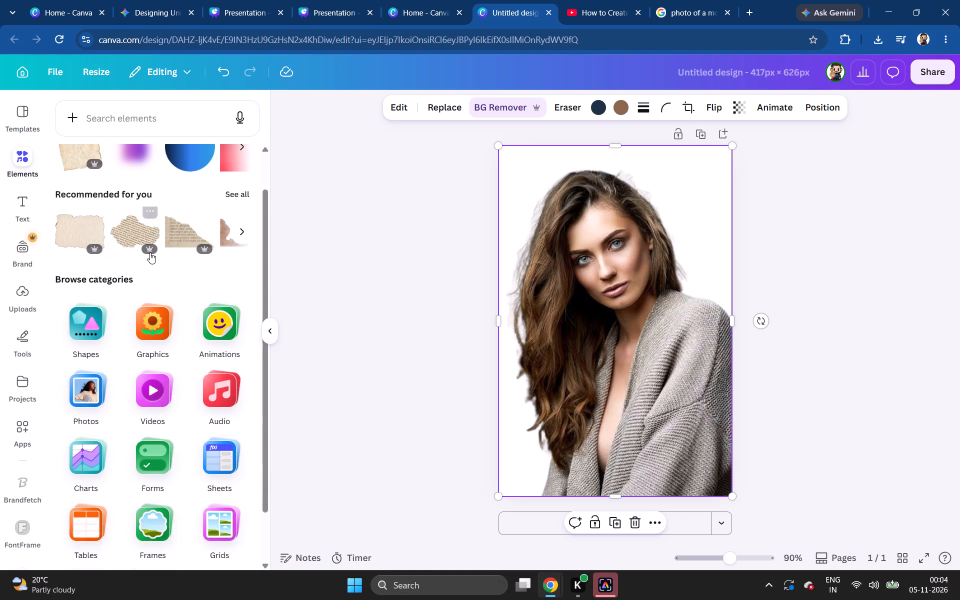
scroll(150, 252, down, 4)
scroll(159, 281, up, 3)
scroll(159, 281, down, 2)
scroll(159, 281, up, 2)
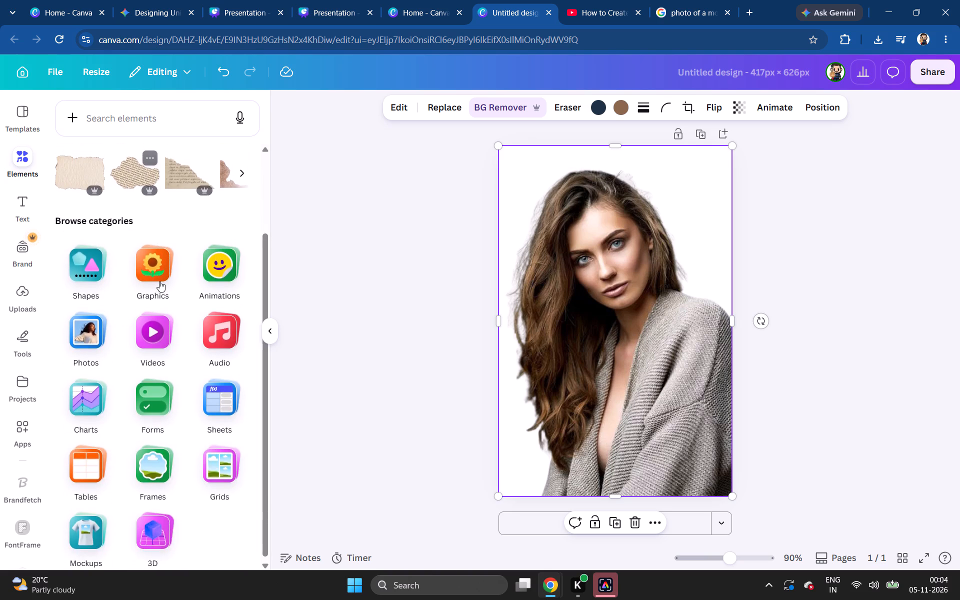
Apply the beige vintage template with flowers and butterflies around its border to the page.
click(12, 134)
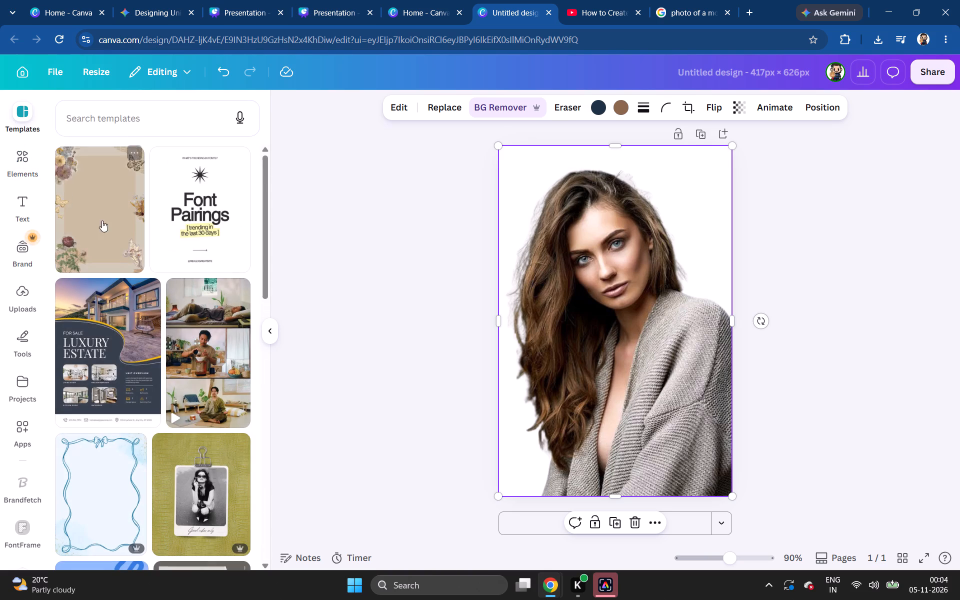
click(107, 224)
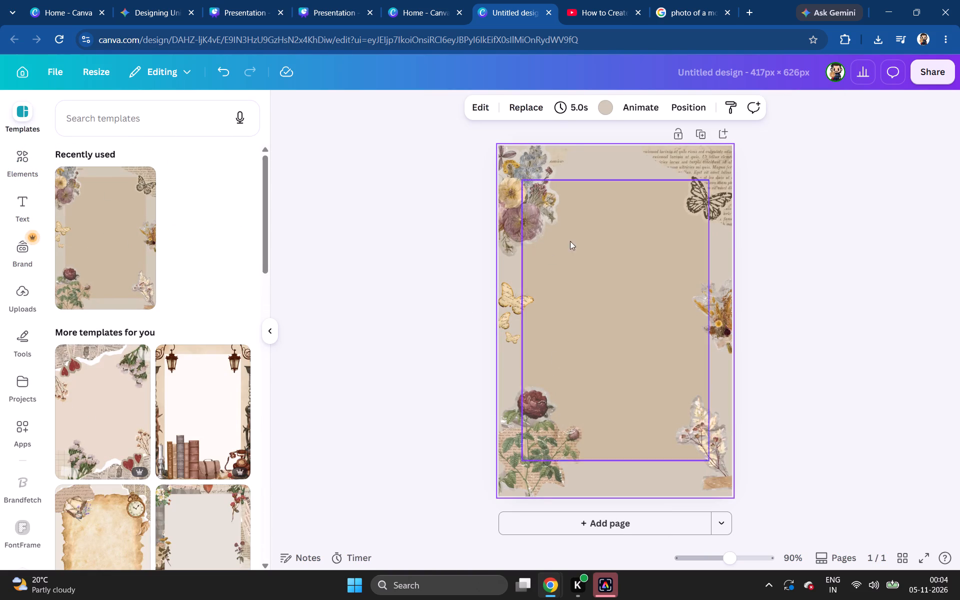
Examine the template's large centre rectangle, its shape options and the list of all layers on the page.
click(598, 254)
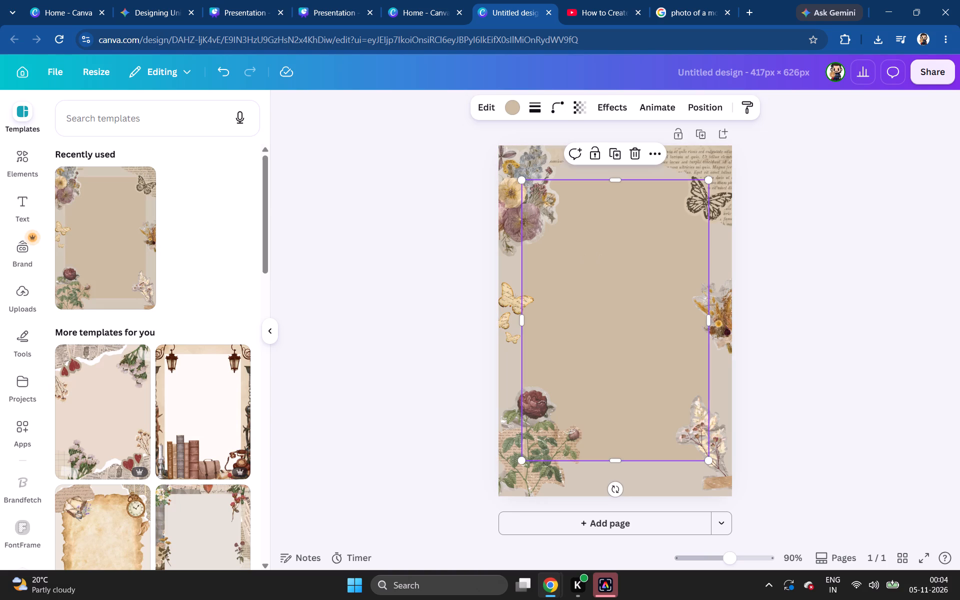
click(487, 109)
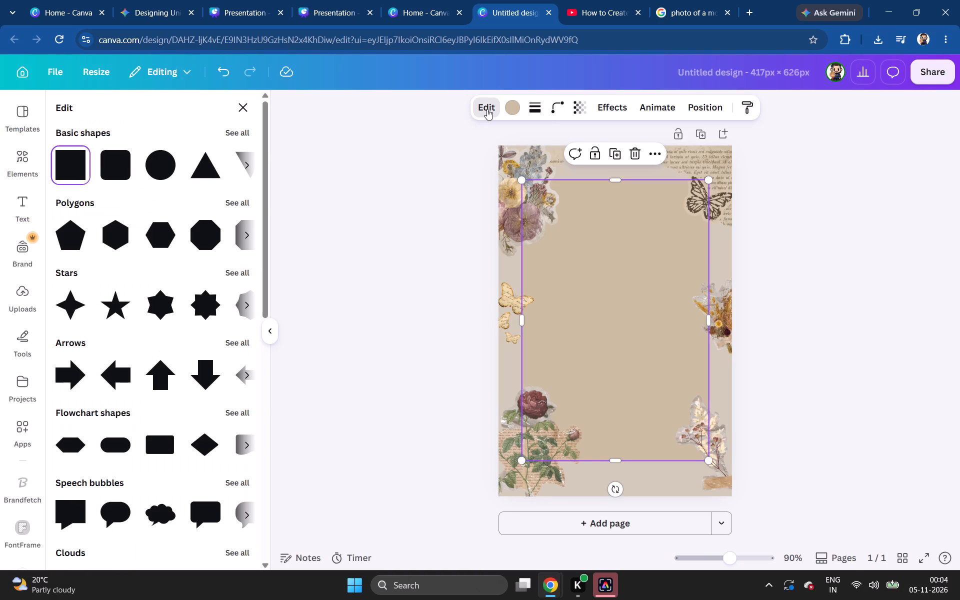
click(487, 109)
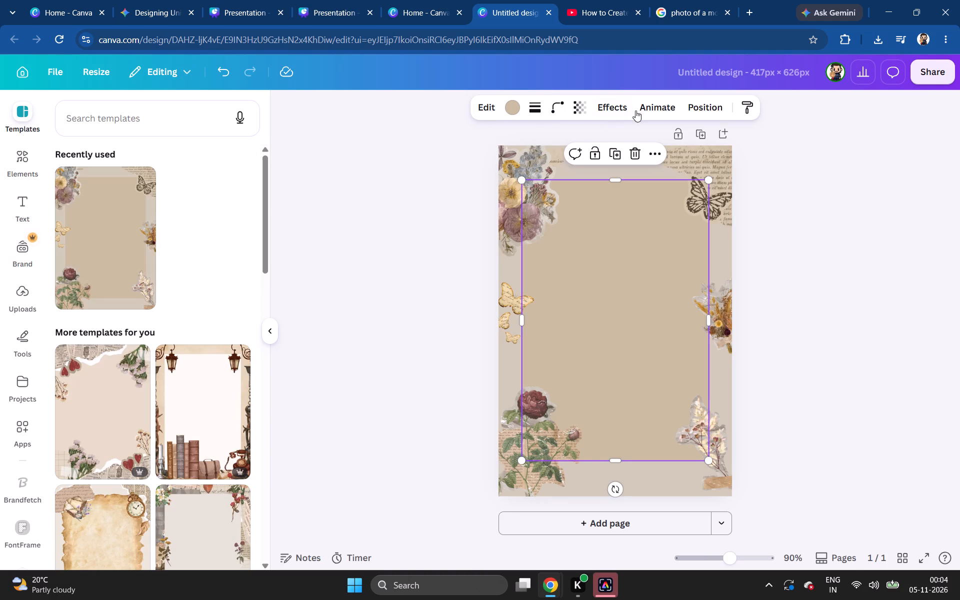
click(707, 106)
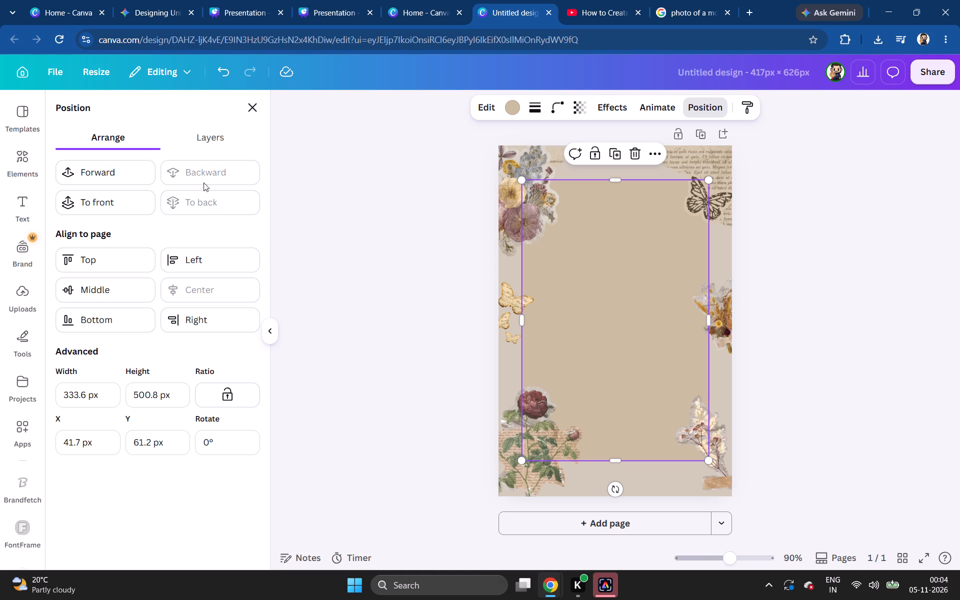
click(216, 140)
scroll(175, 274, down, 7)
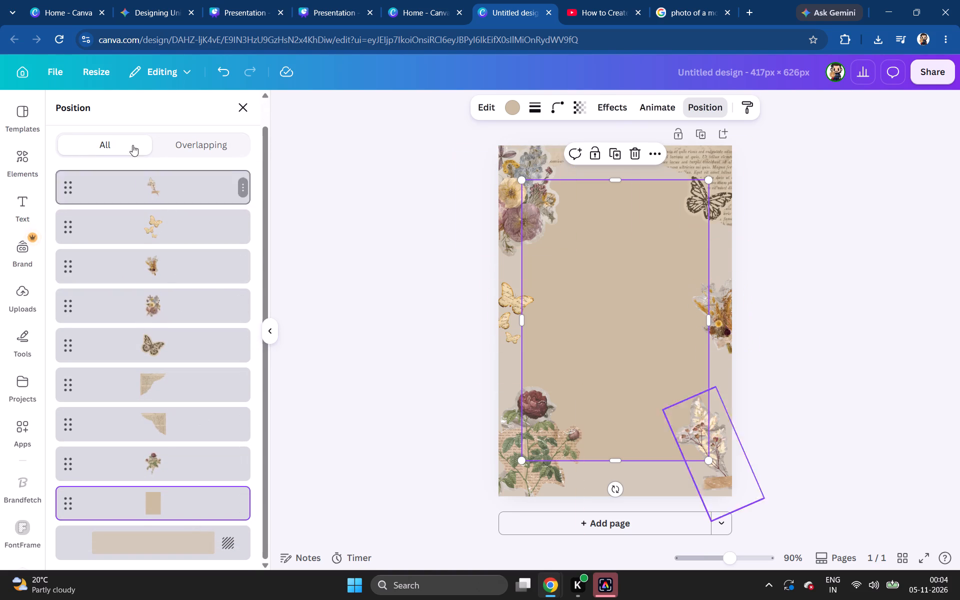
click(186, 150)
click(99, 153)
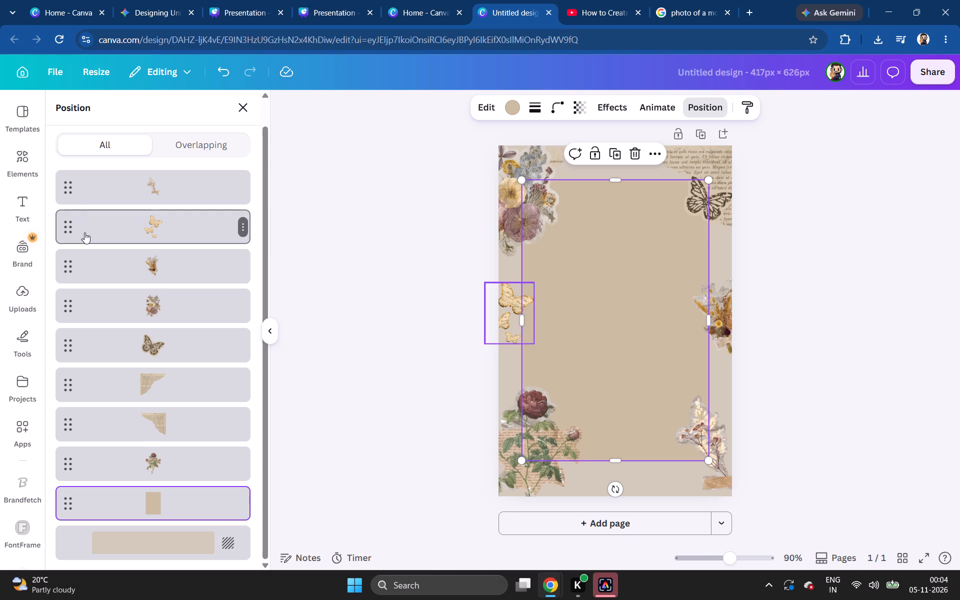
scroll(150, 301, down, 6)
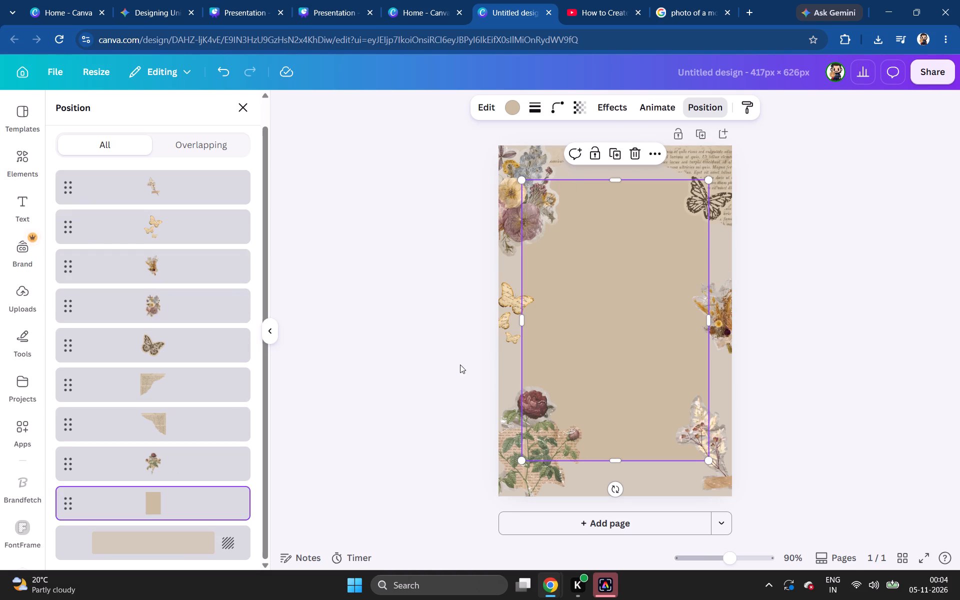
click(582, 321)
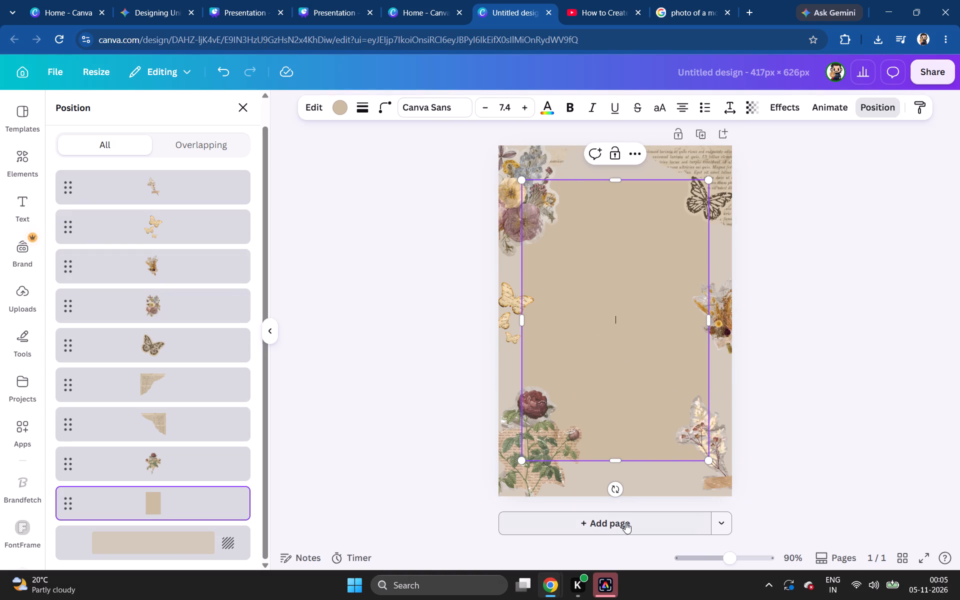
scroll(605, 304, up, 3)
Undo the application of the beige vintage template to the page.
click(224, 71)
click(224, 71)
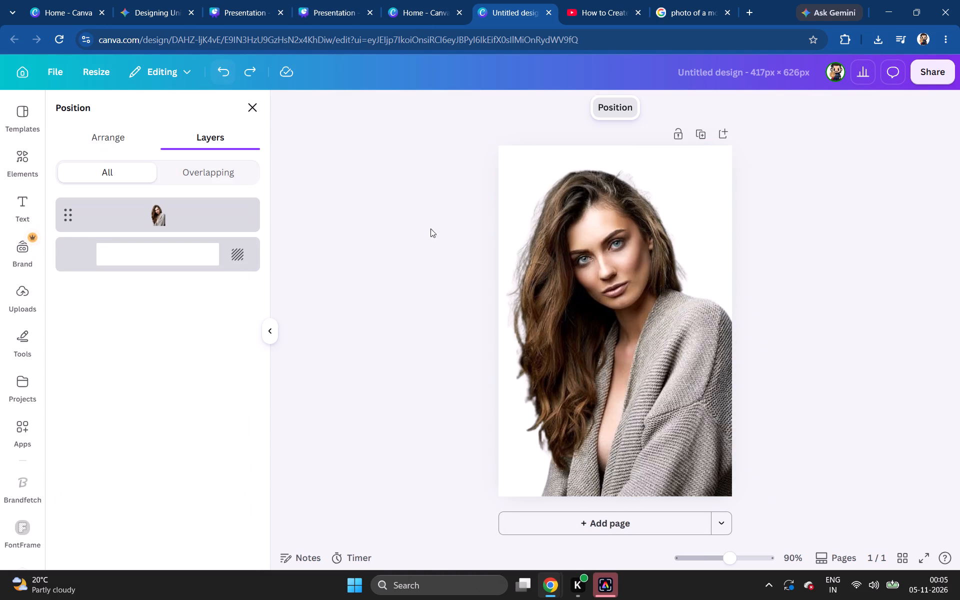
Copy the background-removed model photo on the page.
drag(565, 275, 571, 304)
click(521, 189)
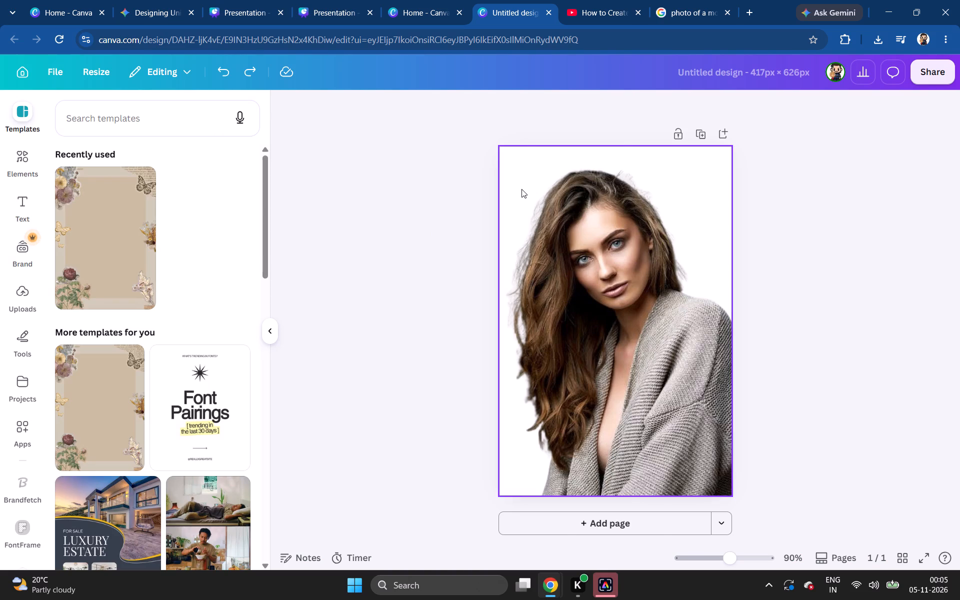
right_click(594, 231)
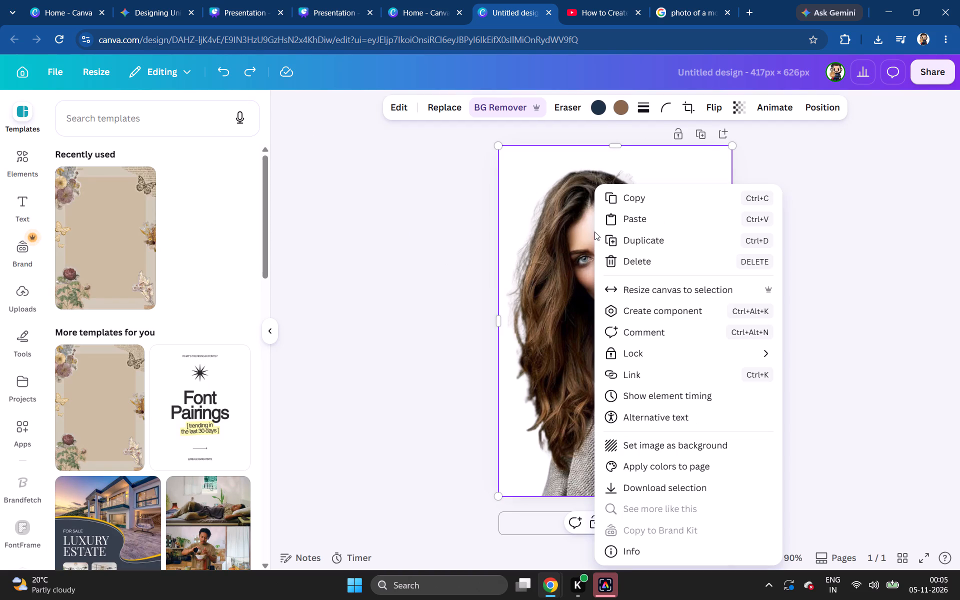
click(627, 194)
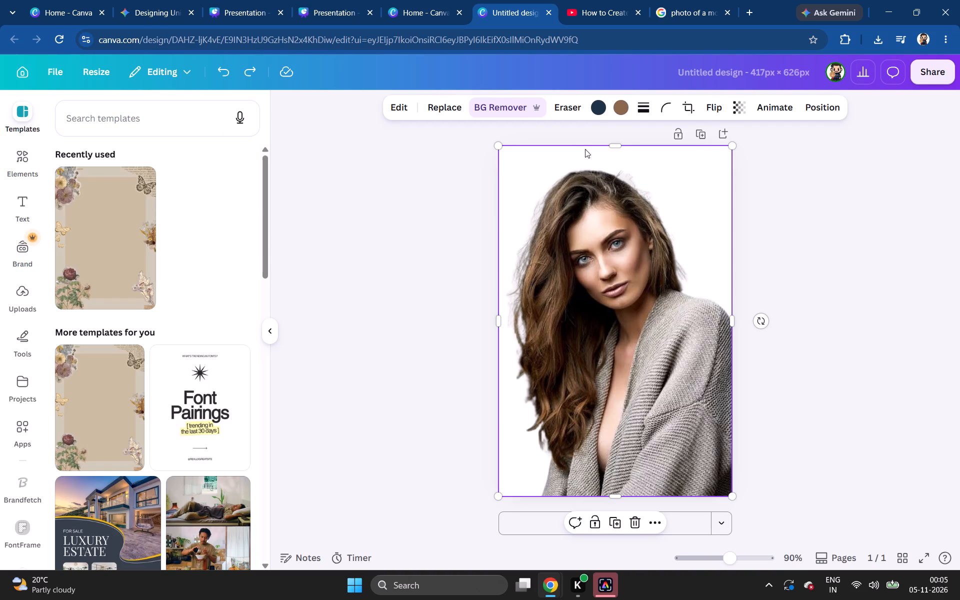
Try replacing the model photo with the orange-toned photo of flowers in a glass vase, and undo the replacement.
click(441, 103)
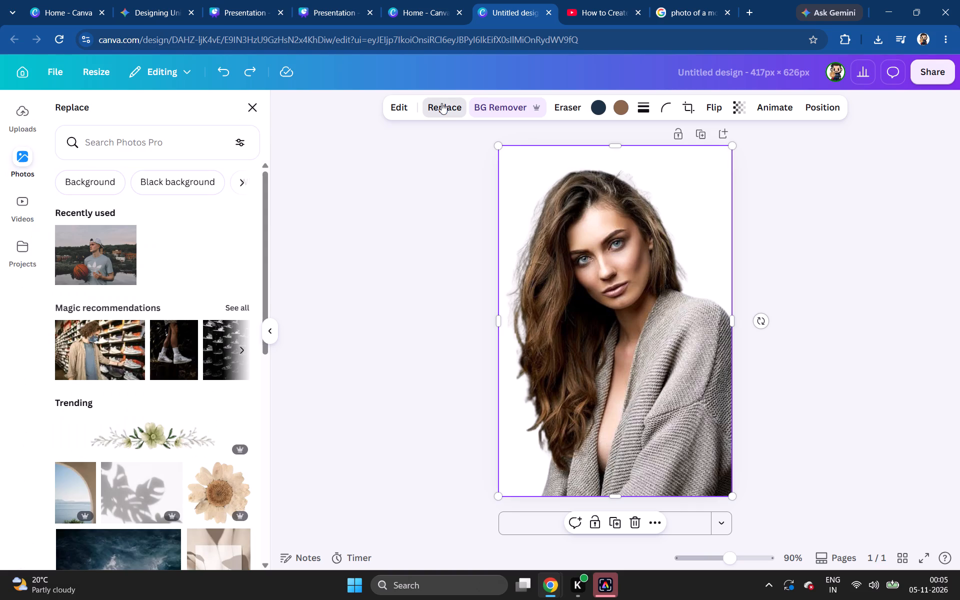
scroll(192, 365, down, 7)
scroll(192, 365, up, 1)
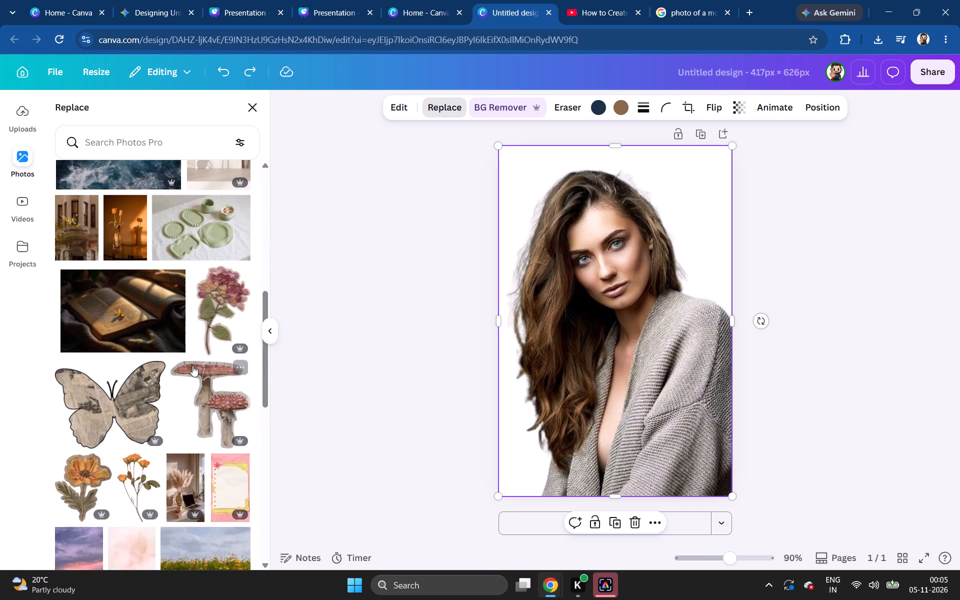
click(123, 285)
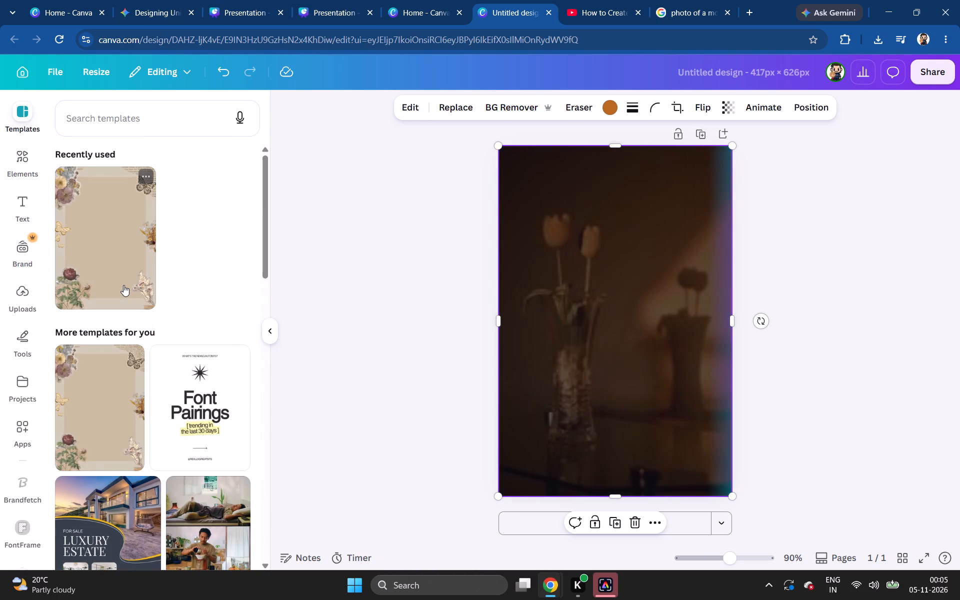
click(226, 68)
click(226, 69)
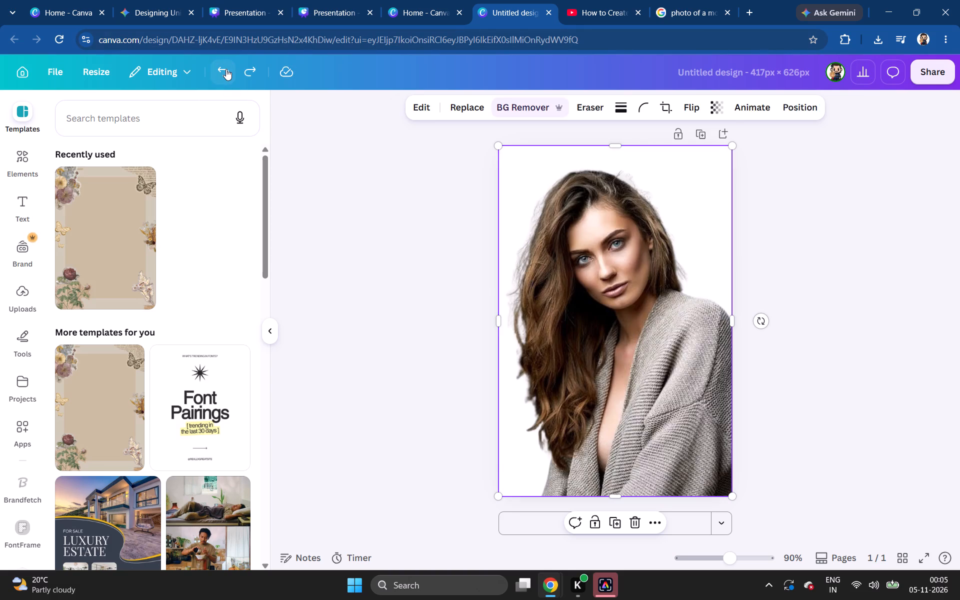
Examine the model photo's available actions and its image editing tools, style matches and filters.
right_click(708, 176)
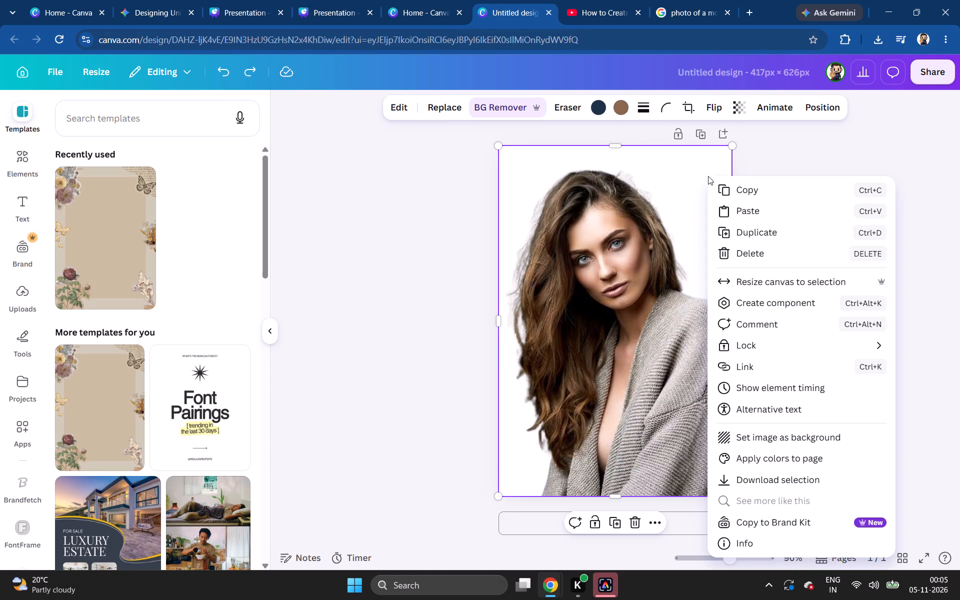
click(677, 170)
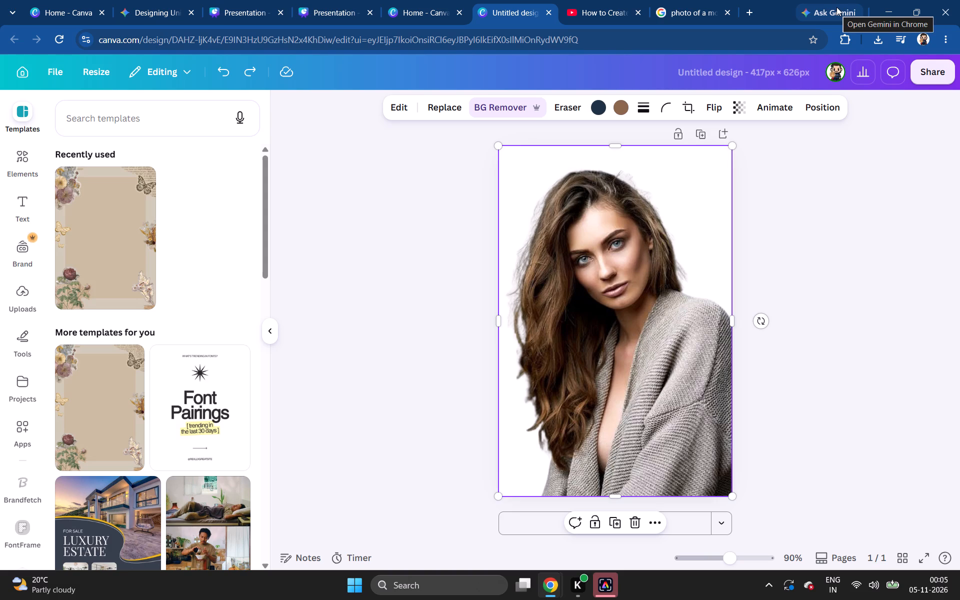
click(402, 115)
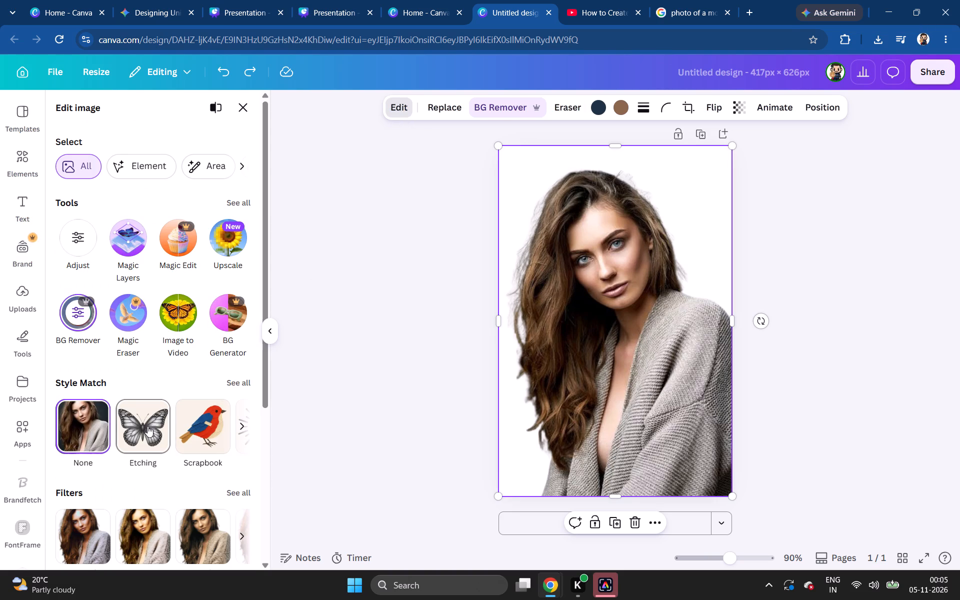
scroll(147, 426, down, 9)
scroll(147, 426, up, 8)
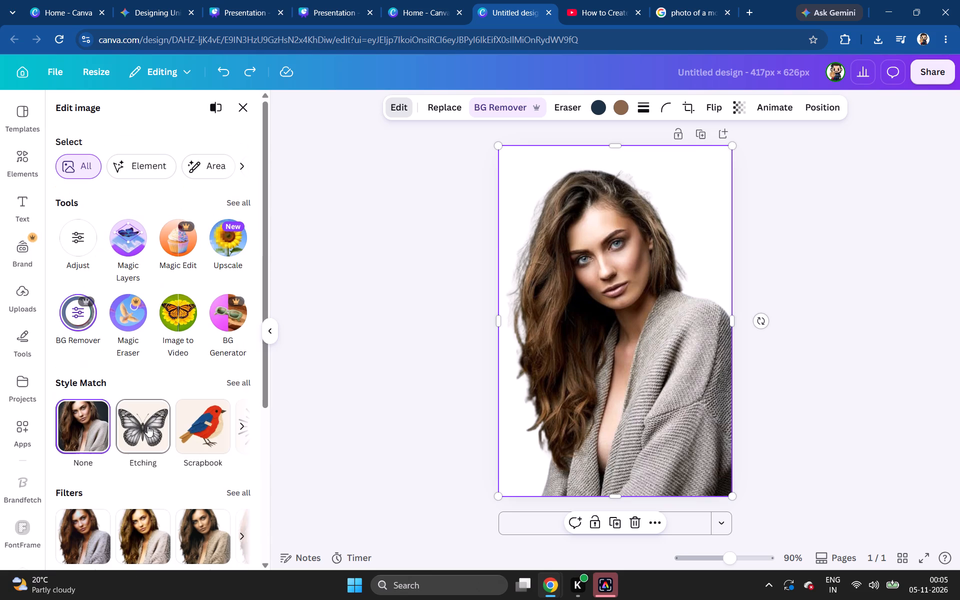
scroll(147, 426, up, 1)
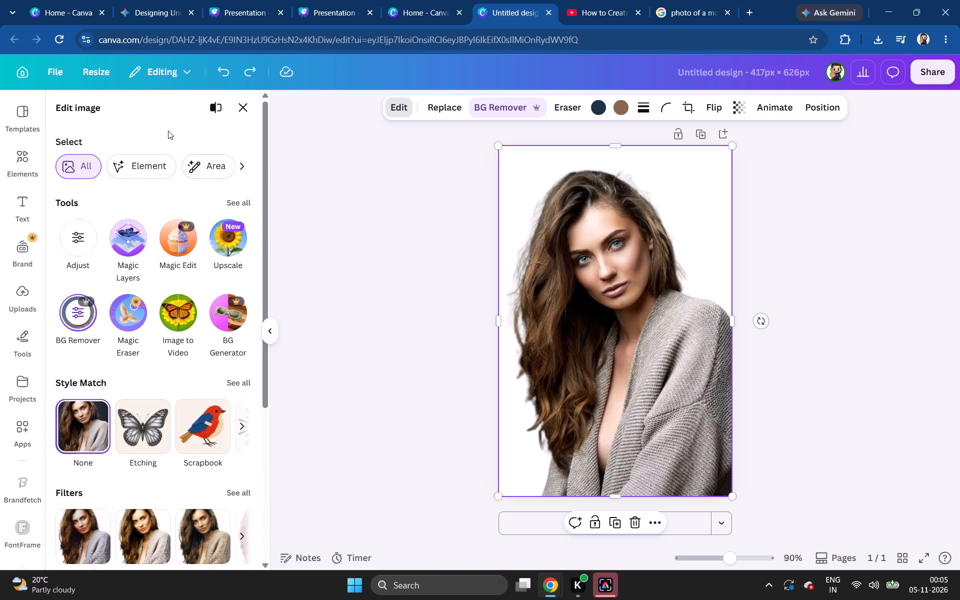
Search the elements for "gradient" and show all the matching photos.
click(27, 158)
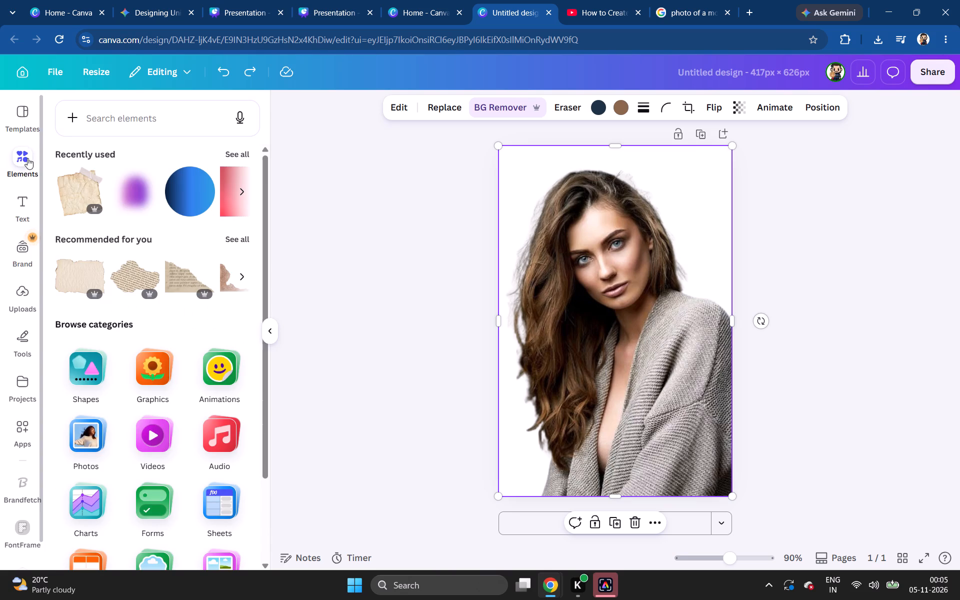
scroll(149, 204, down, 4)
scroll(149, 204, up, 5)
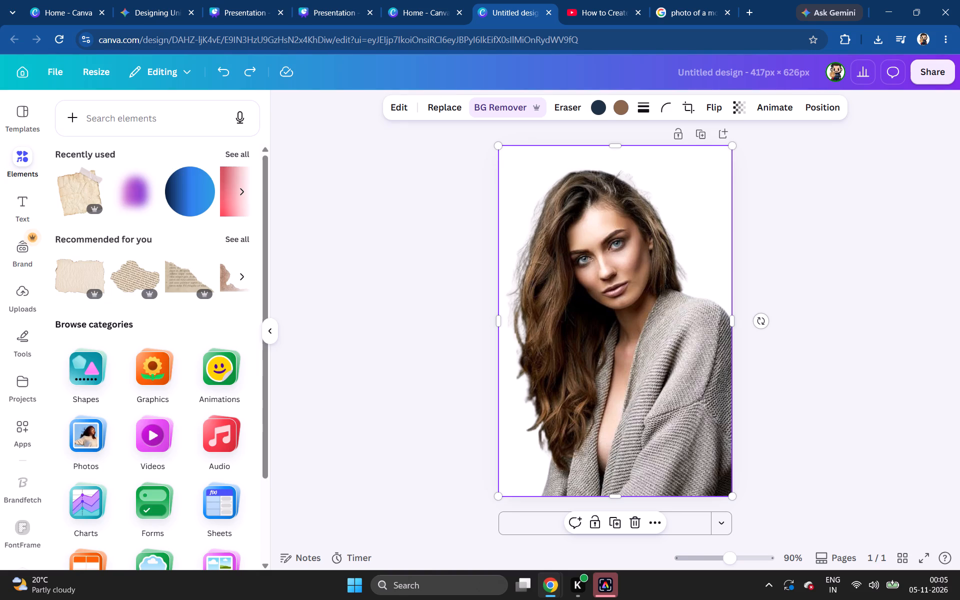
click(150, 120)
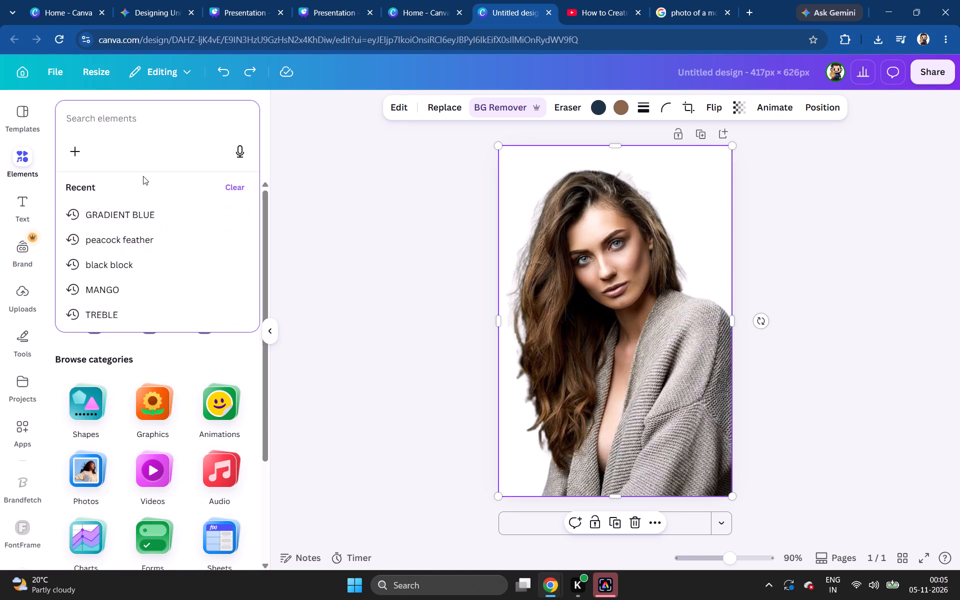
text(gradient)
key(Return)
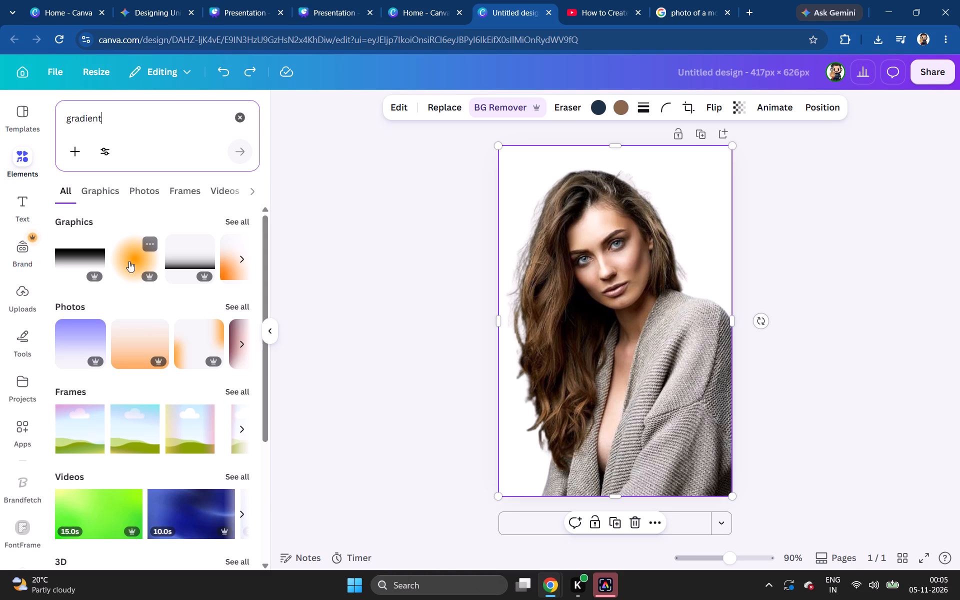
scroll(172, 315, down, 1)
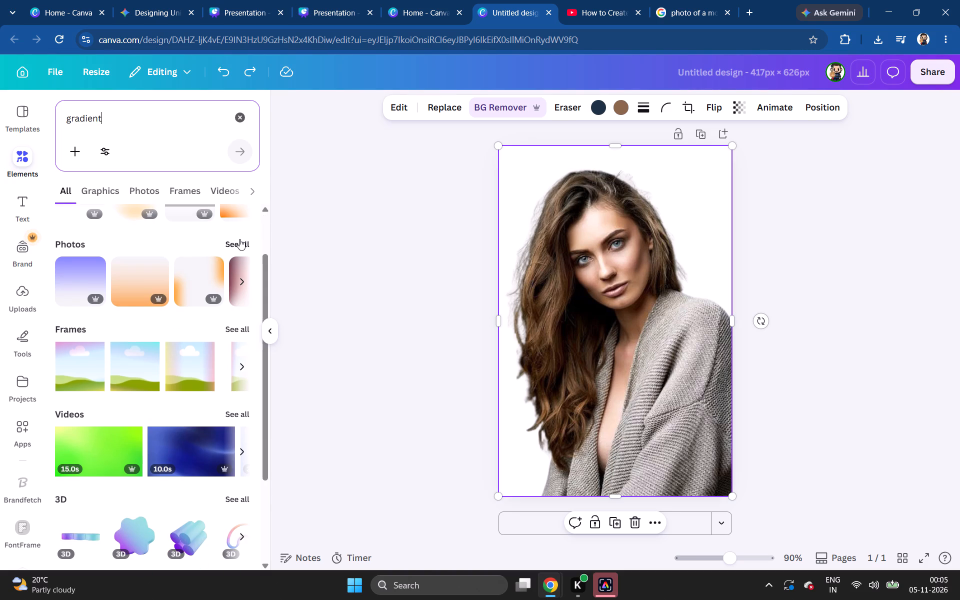
click(239, 239)
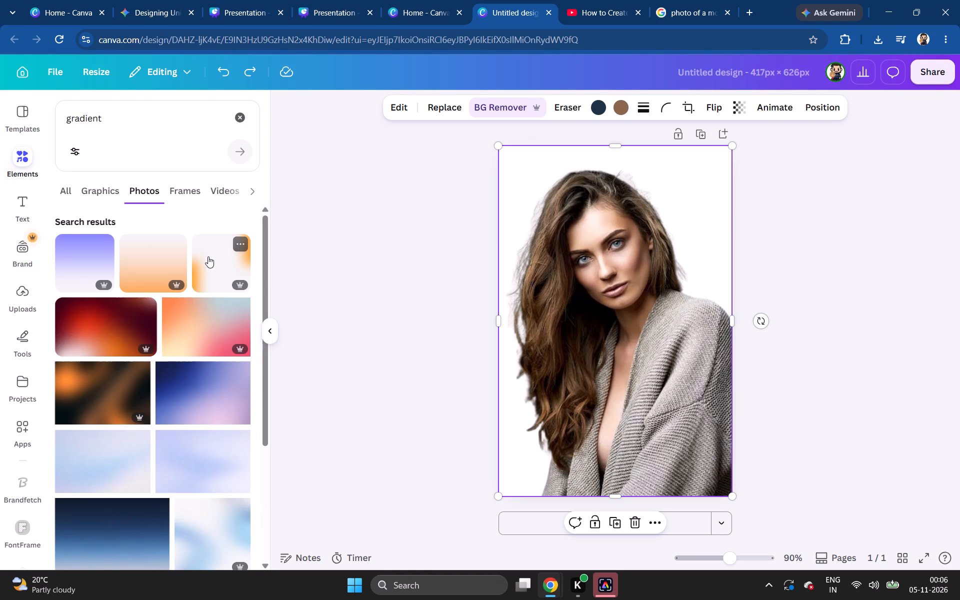
Add the pale gradient photo with soft peach sides to the page.
scroll(164, 306, down, 5)
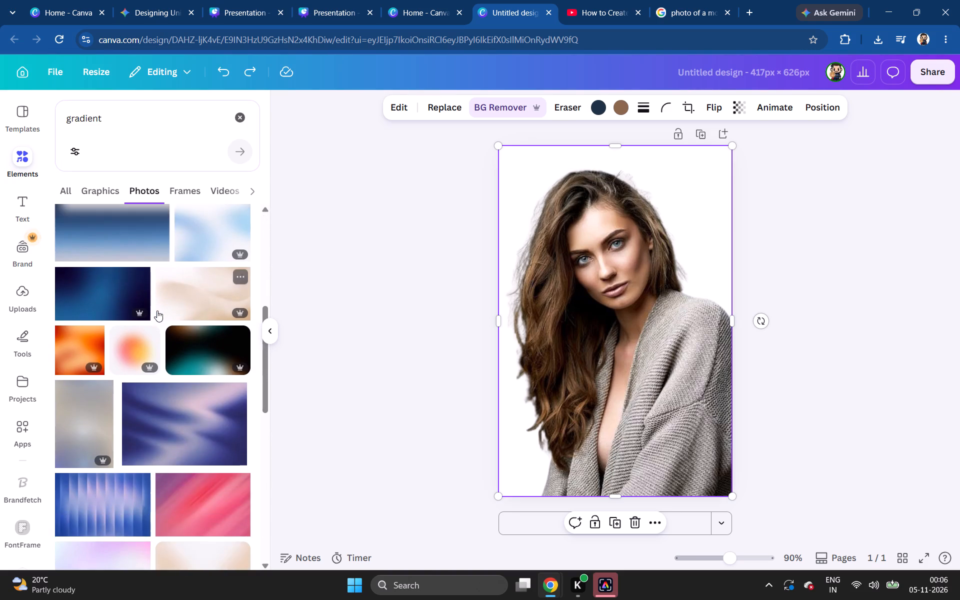
scroll(157, 311, down, 3)
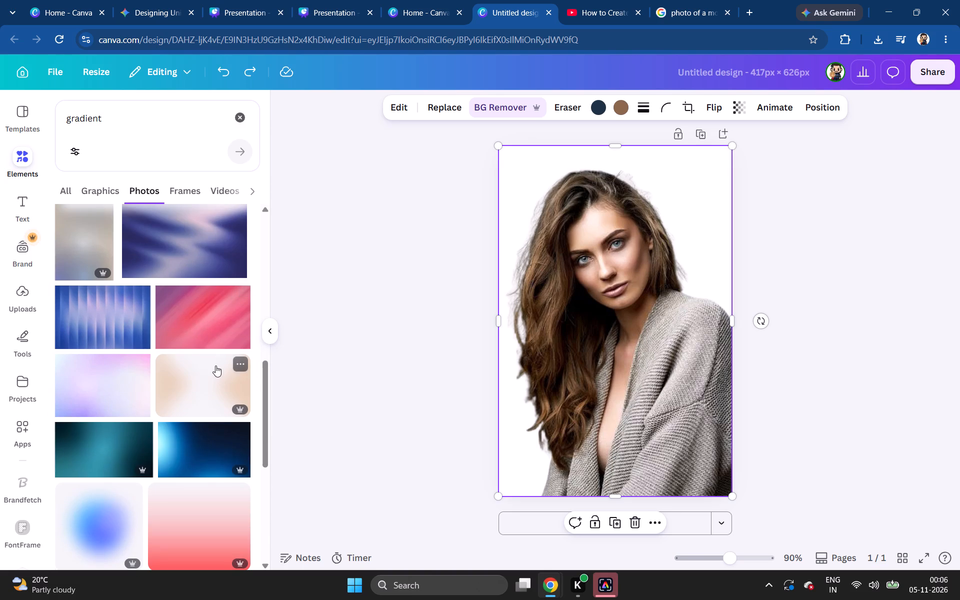
click(215, 368)
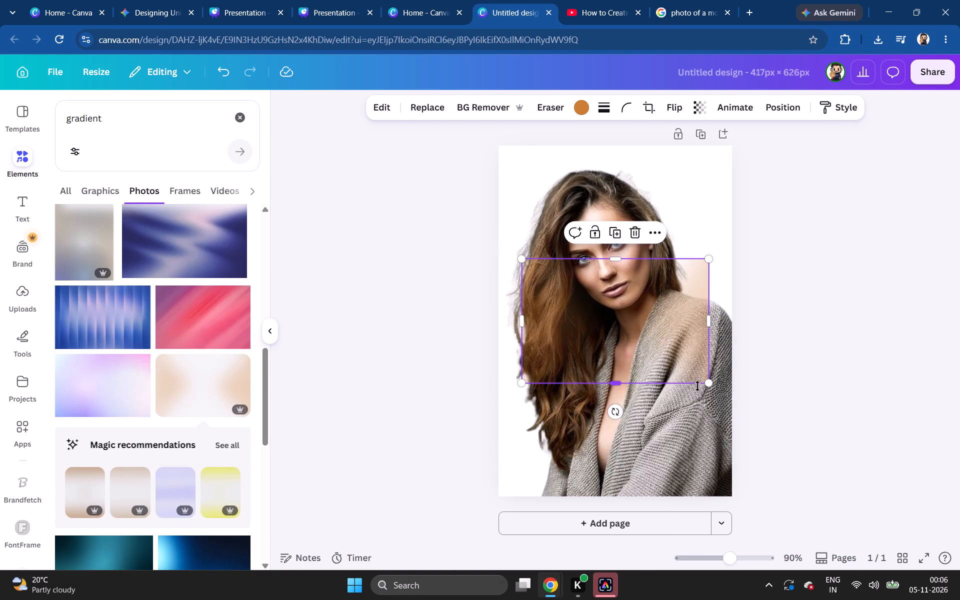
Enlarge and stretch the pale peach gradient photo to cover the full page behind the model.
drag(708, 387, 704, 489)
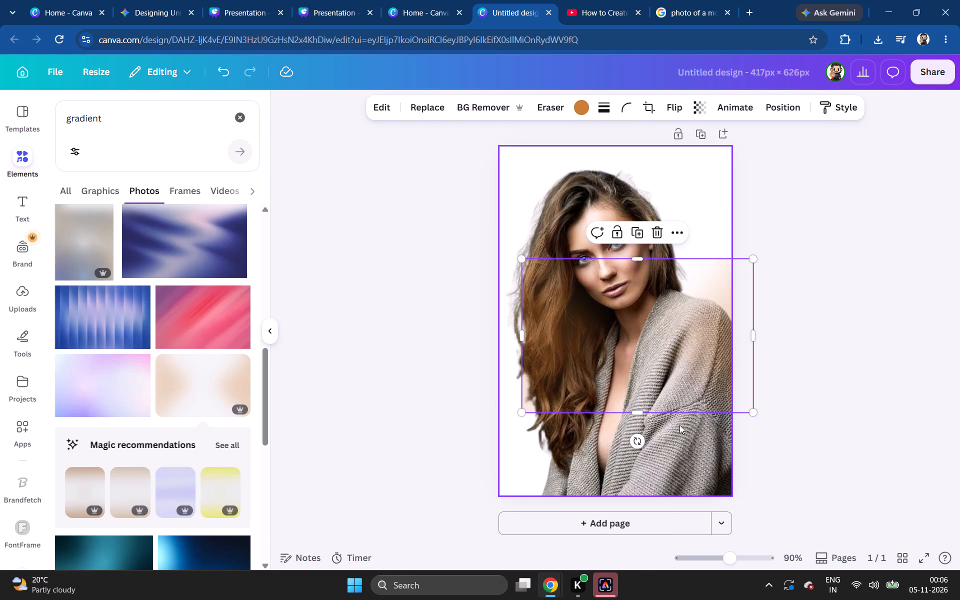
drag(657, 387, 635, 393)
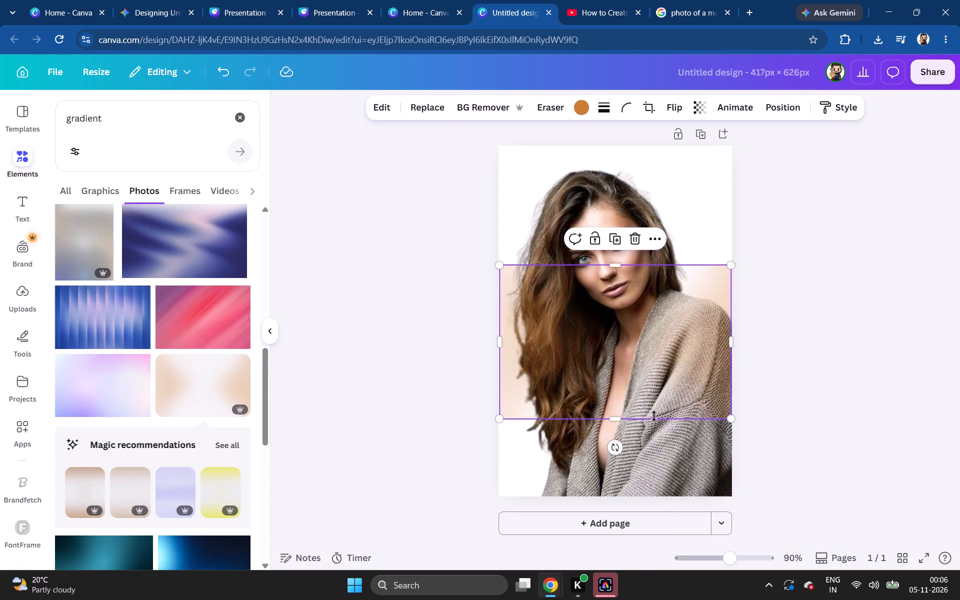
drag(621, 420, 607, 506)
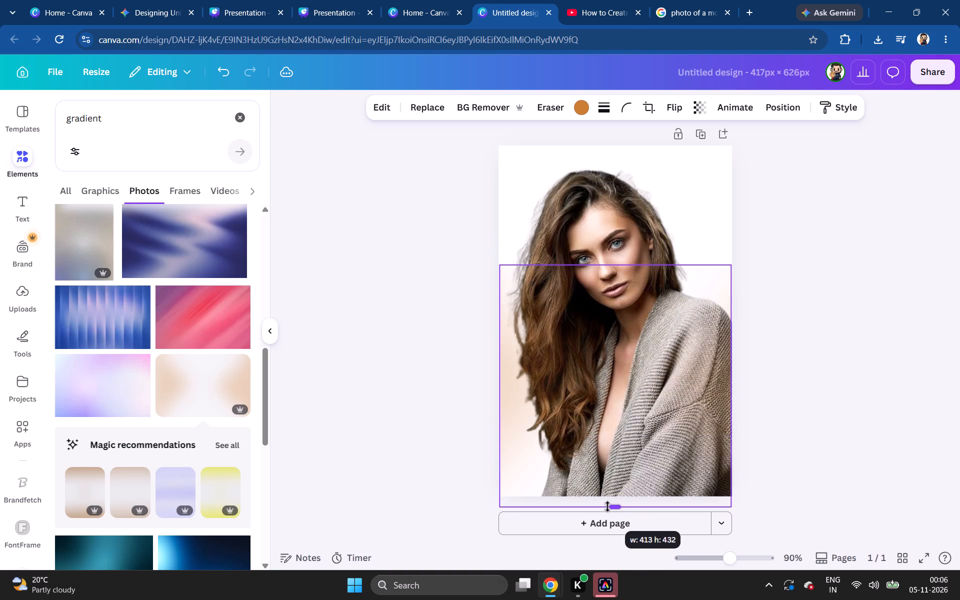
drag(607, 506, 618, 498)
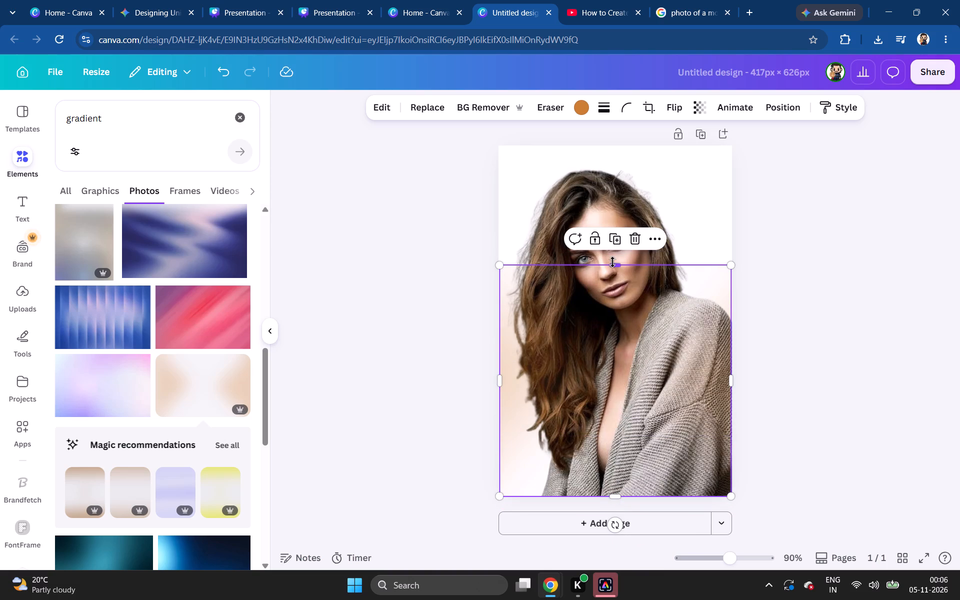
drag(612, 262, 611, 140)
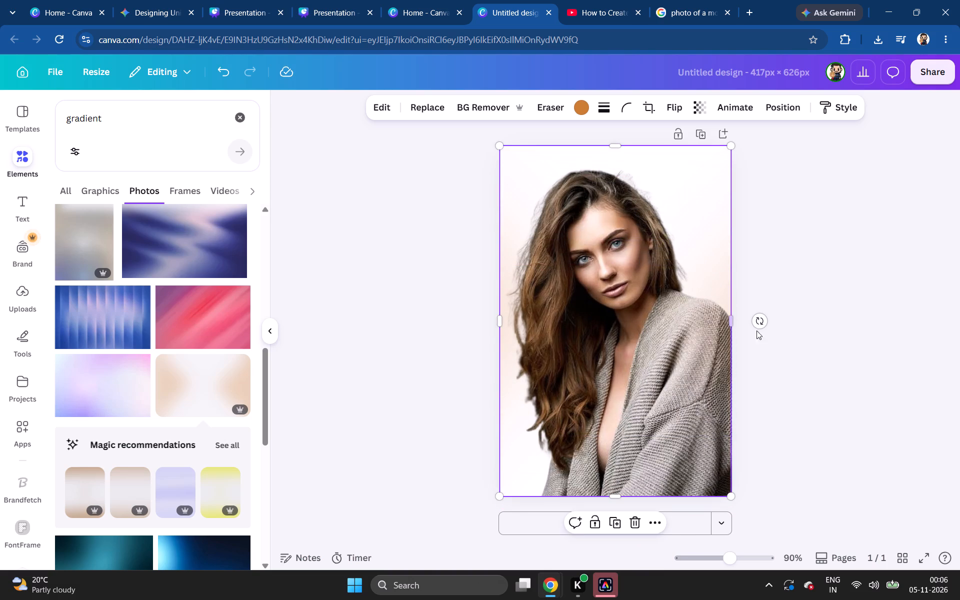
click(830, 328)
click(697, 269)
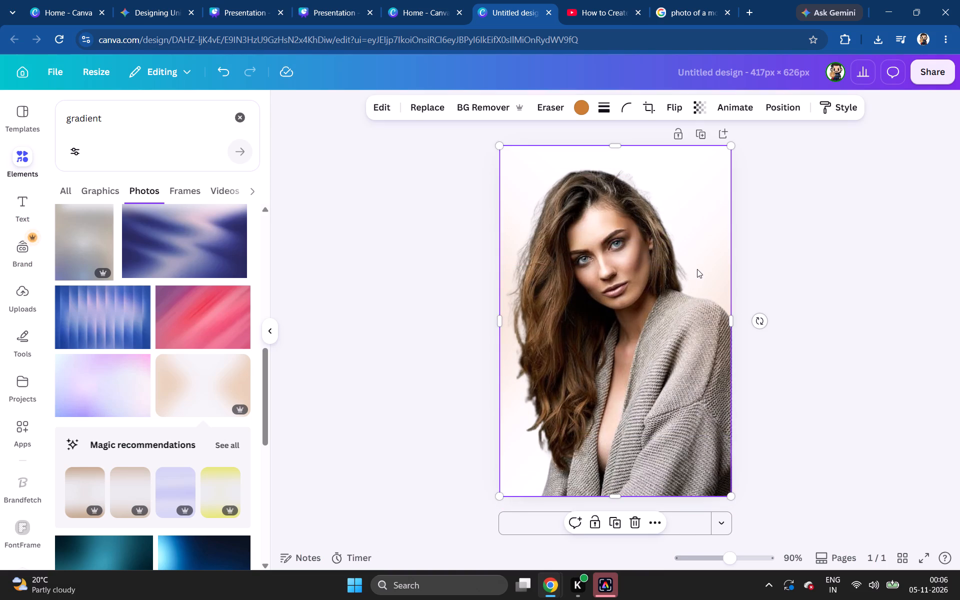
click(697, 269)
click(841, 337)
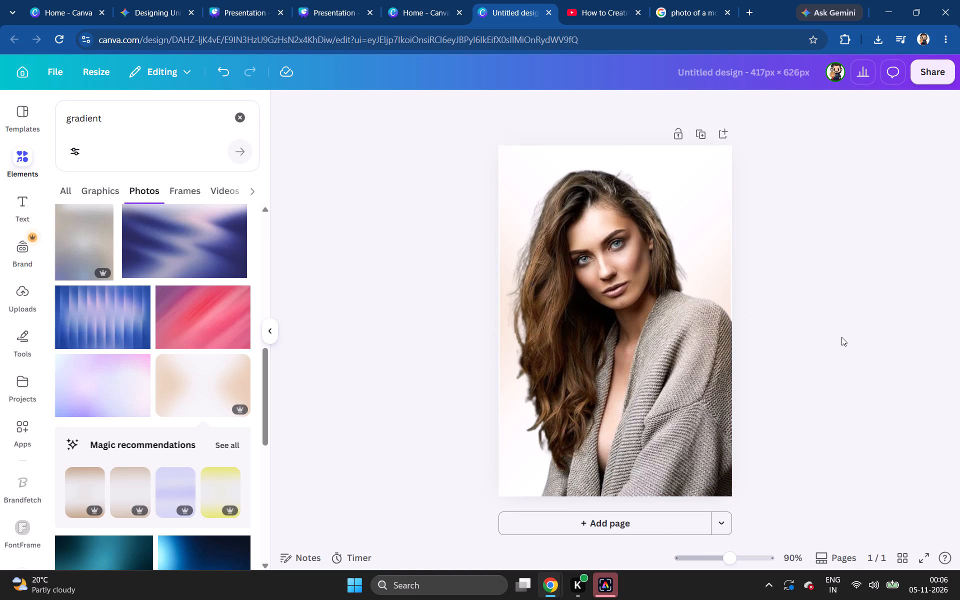
Browse the gradient photo results for a different background behind the model.
scroll(150, 336, down, 7)
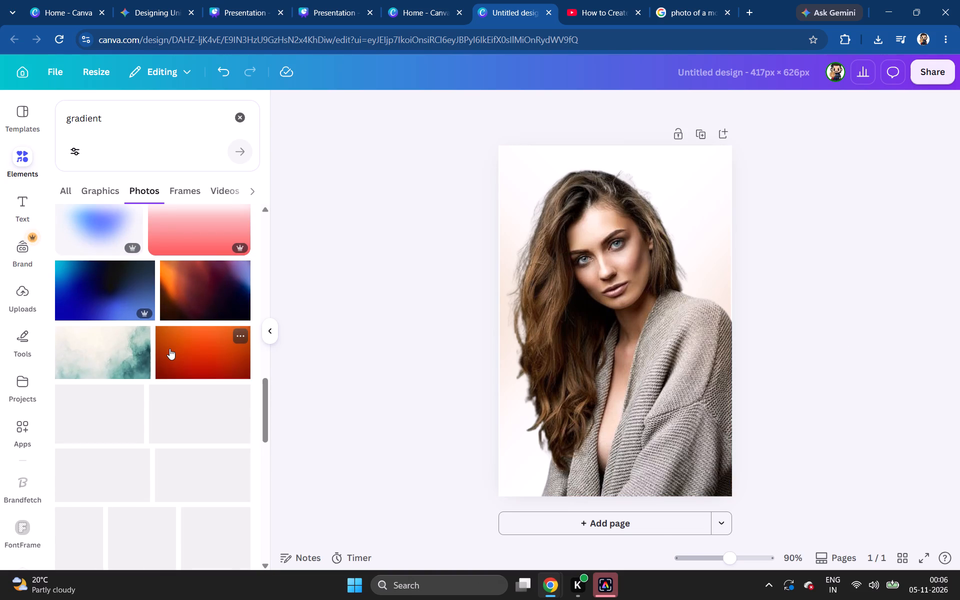
scroll(169, 348, down, 6)
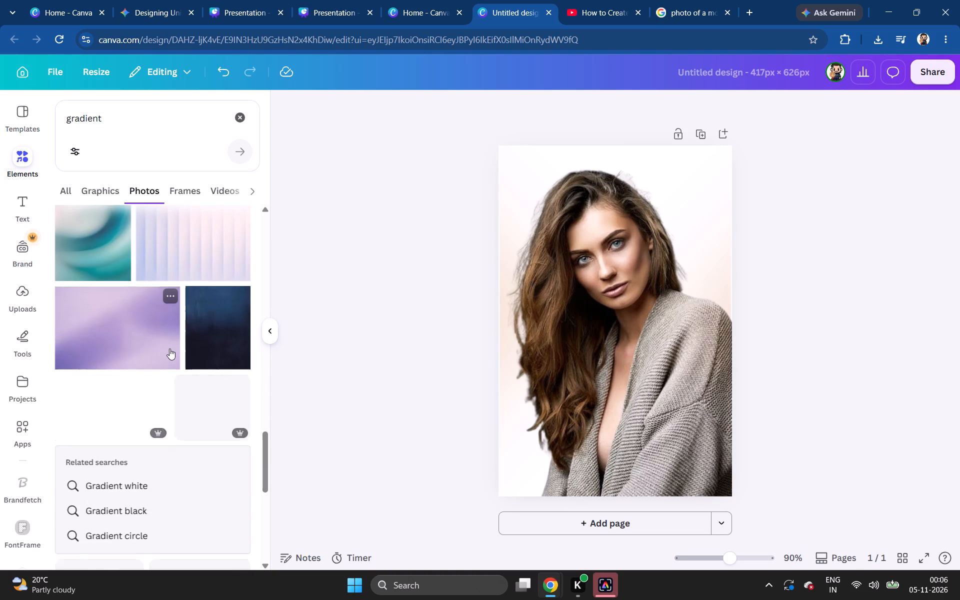
scroll(169, 348, down, 11)
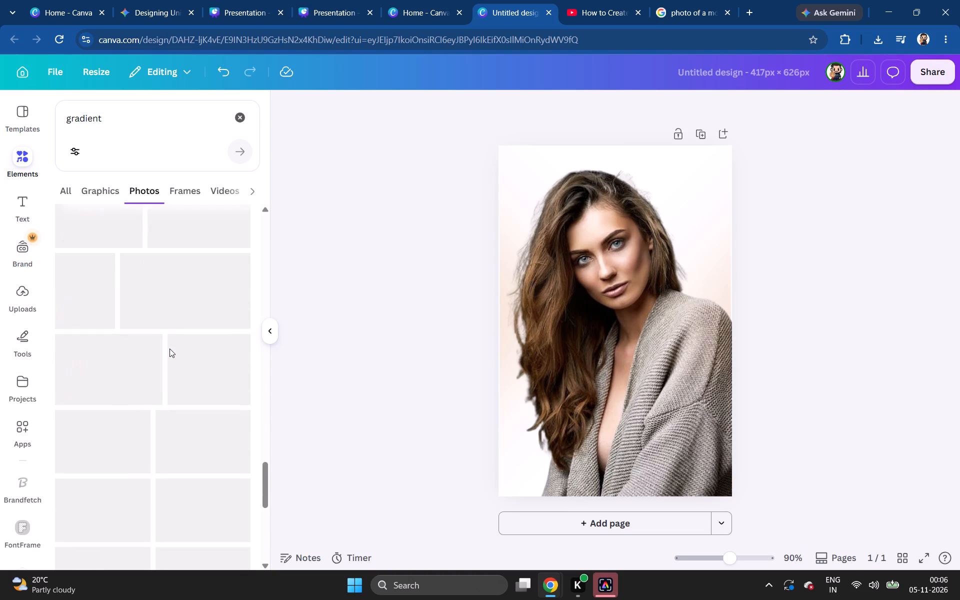
scroll(169, 348, down, 1)
scroll(169, 348, up, 4)
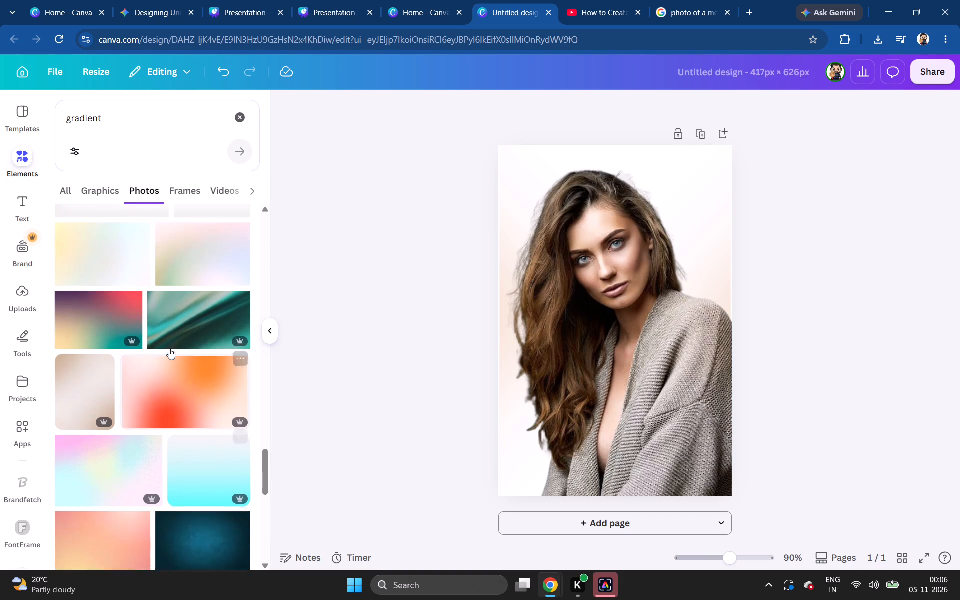
scroll(169, 348, down, 2)
scroll(169, 348, up, 5)
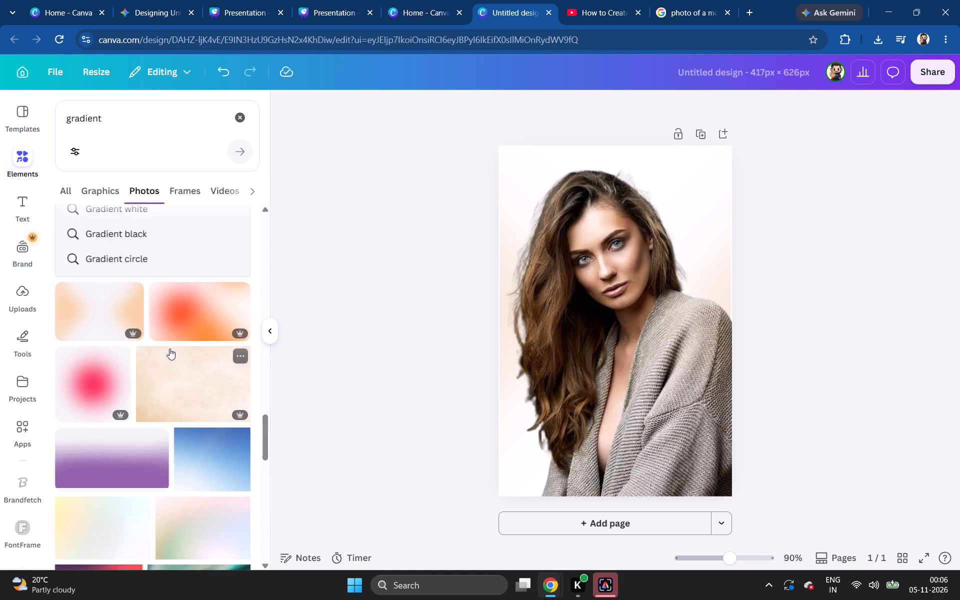
scroll(169, 348, down, 10)
scroll(169, 348, up, 1)
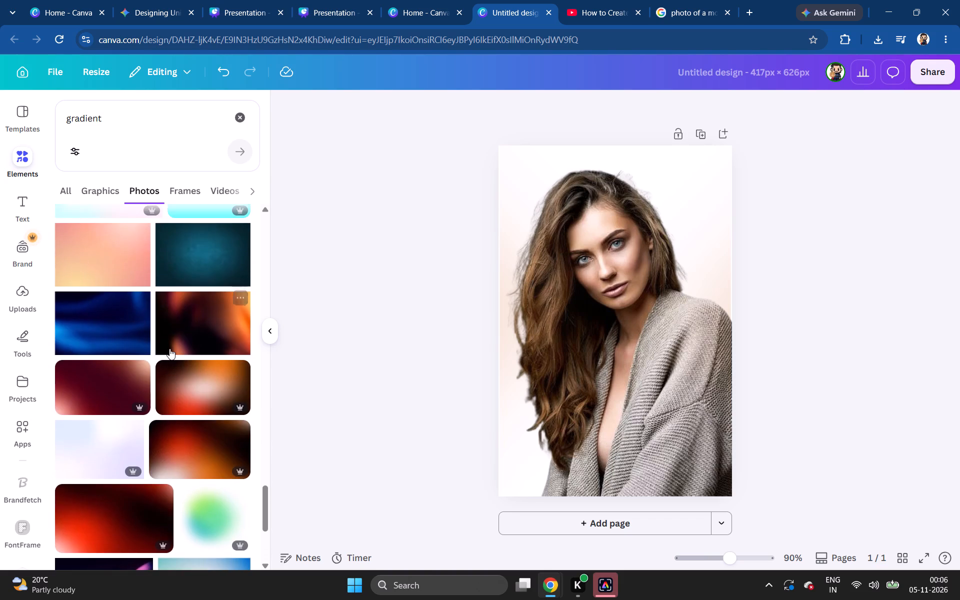
scroll(169, 348, up, 2)
scroll(169, 348, down, 5)
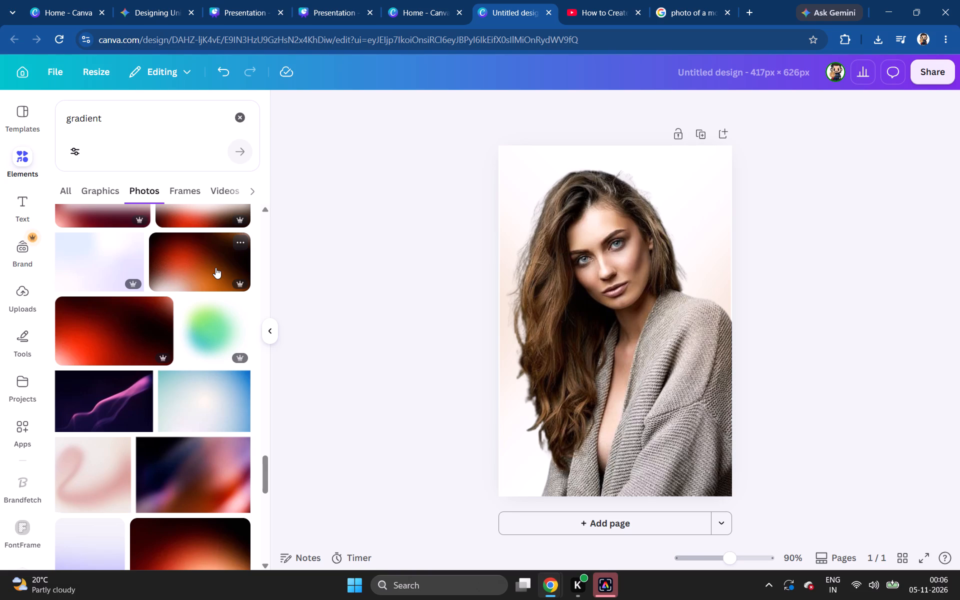
Delete the pale peach gradient photo from the page.
click(550, 167)
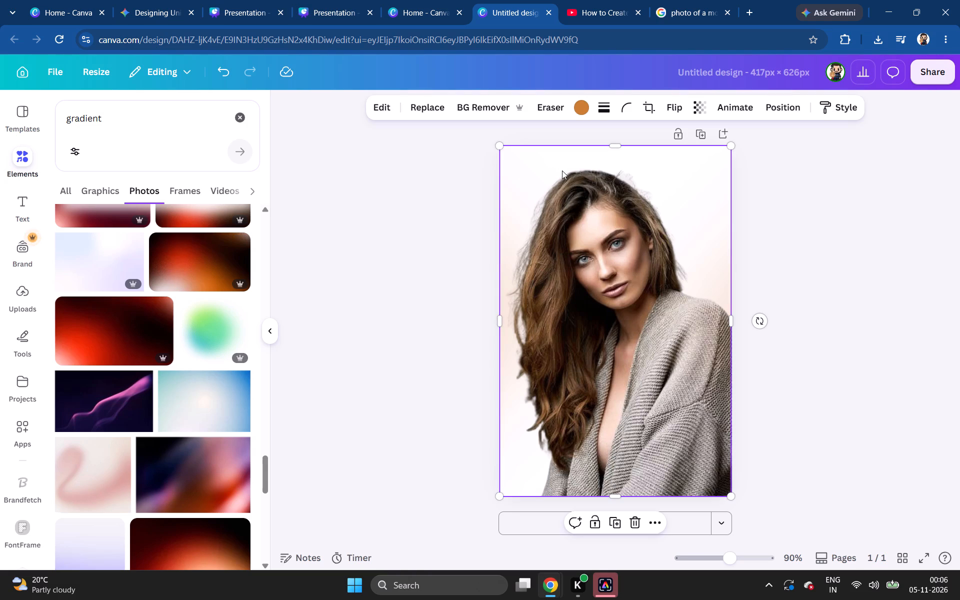
right_click(690, 177)
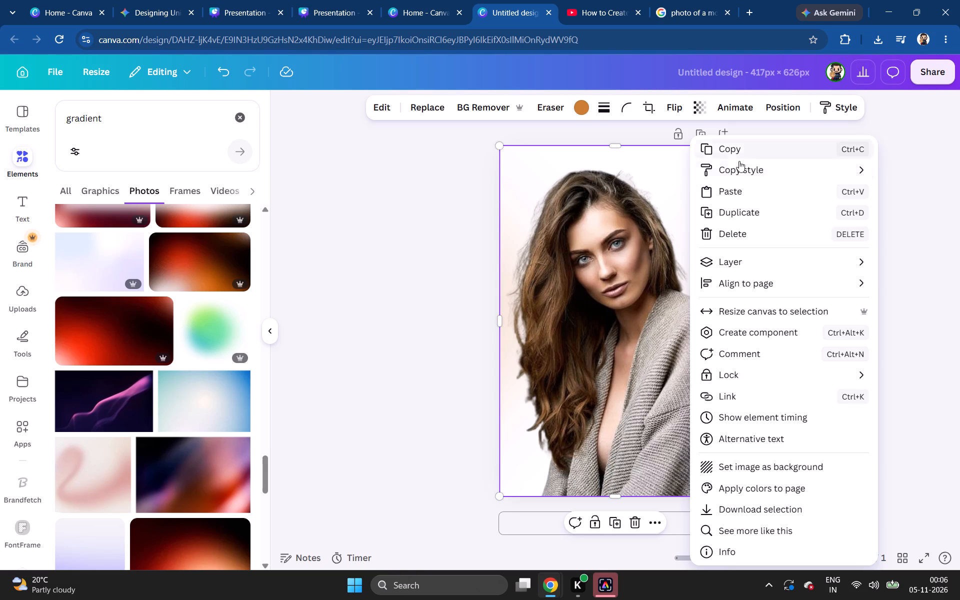
click(756, 227)
Add the black, red and orange gradient photo with a pale lower-left corner to the page.
drag(201, 266, 246, 287)
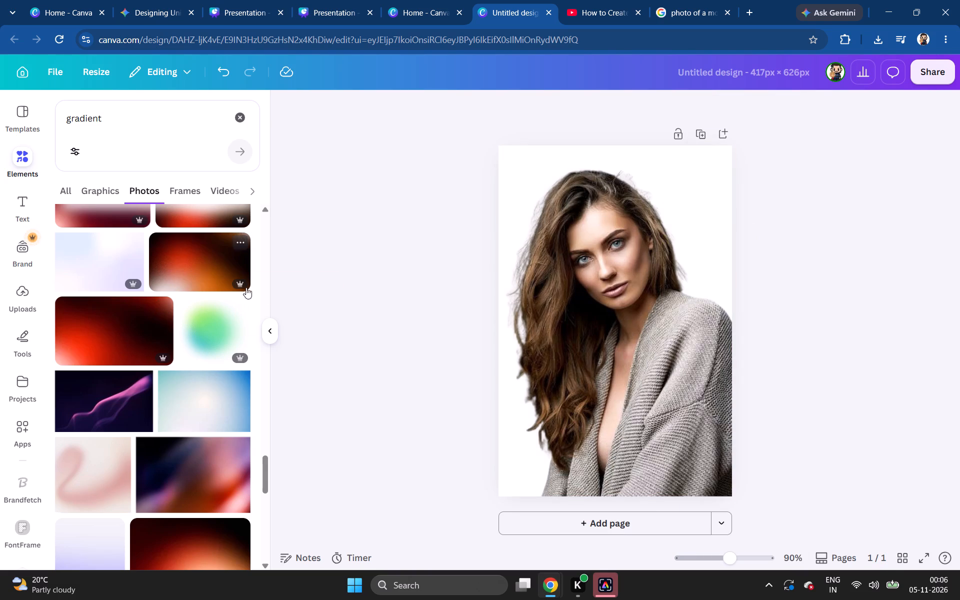
drag(246, 287, 566, 234)
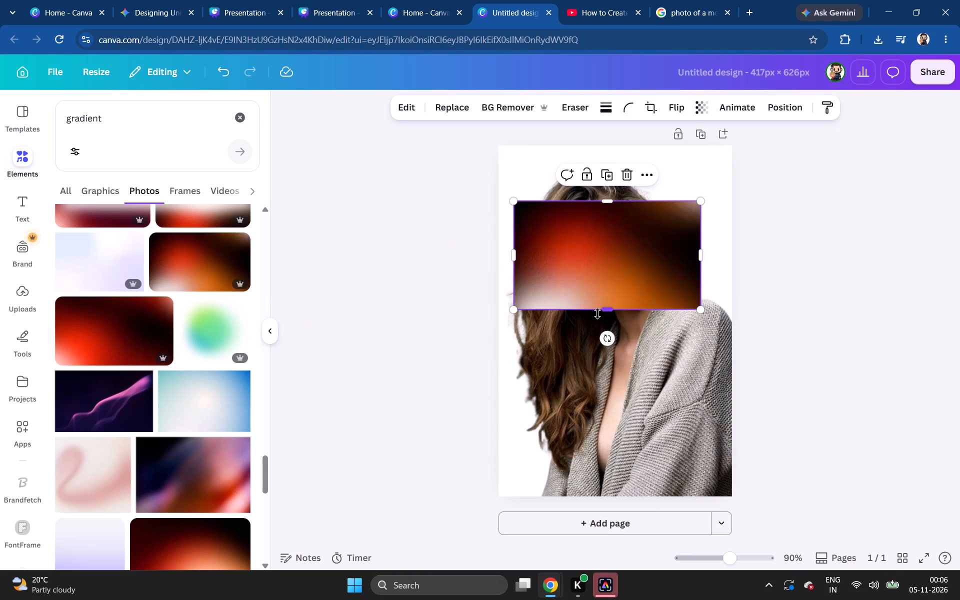
Reorder the layers to place the model photo above the dark red-orange gradient.
click(658, 173)
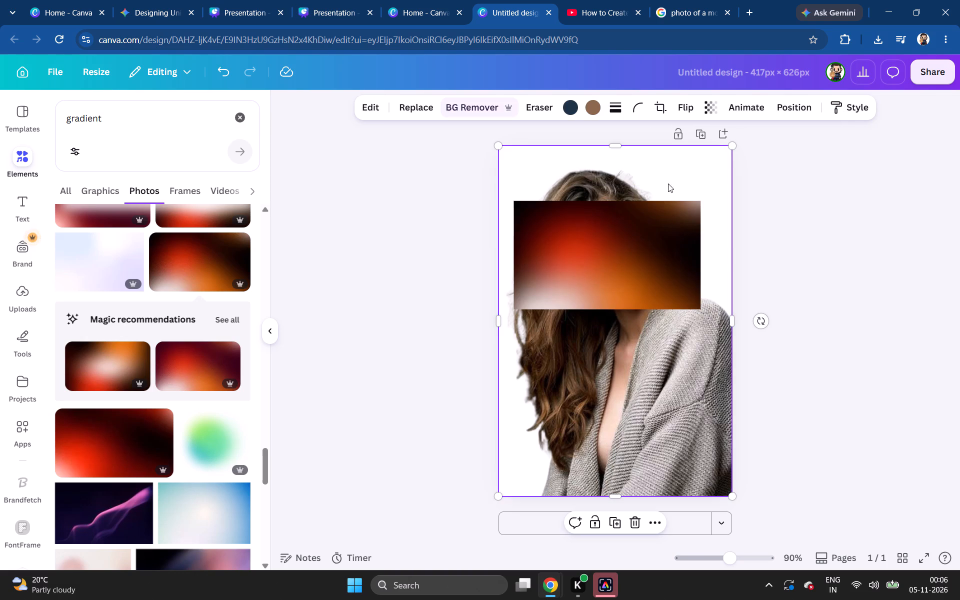
click(682, 180)
click(669, 159)
click(796, 110)
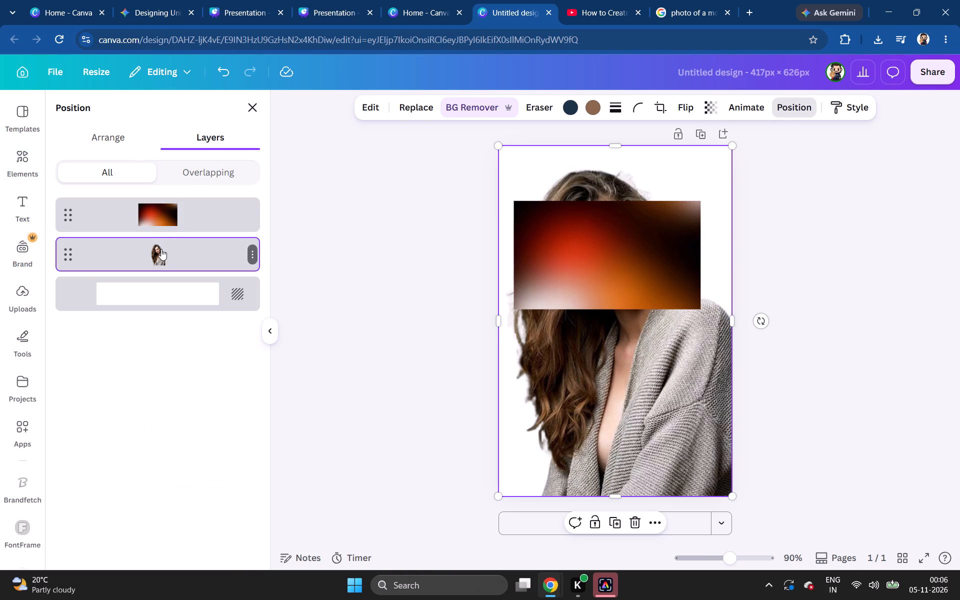
drag(161, 249, 159, 206)
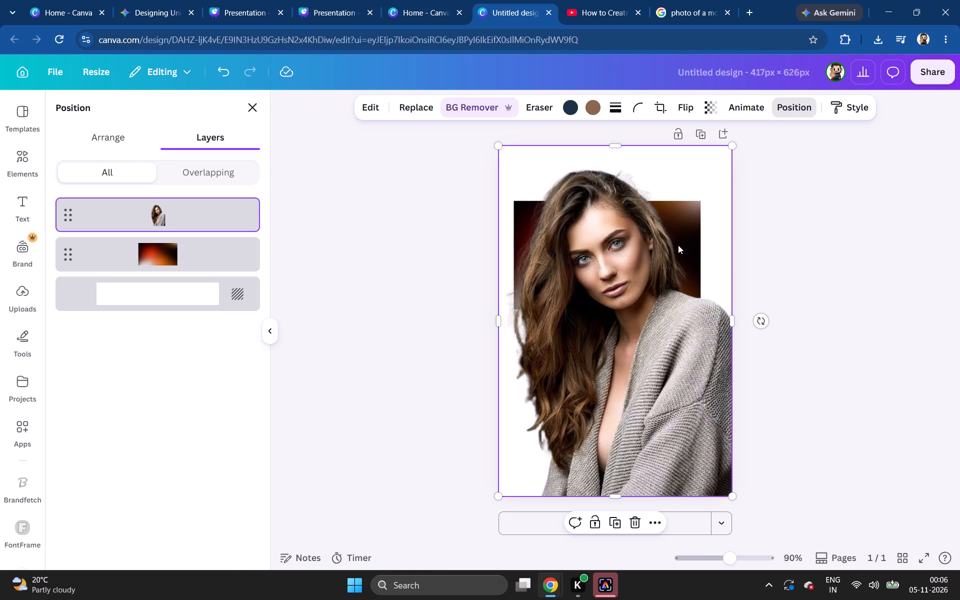
Shift the model photo slightly down and to the left on the page.
click(685, 222)
click(680, 211)
drag(681, 213, 682, 214)
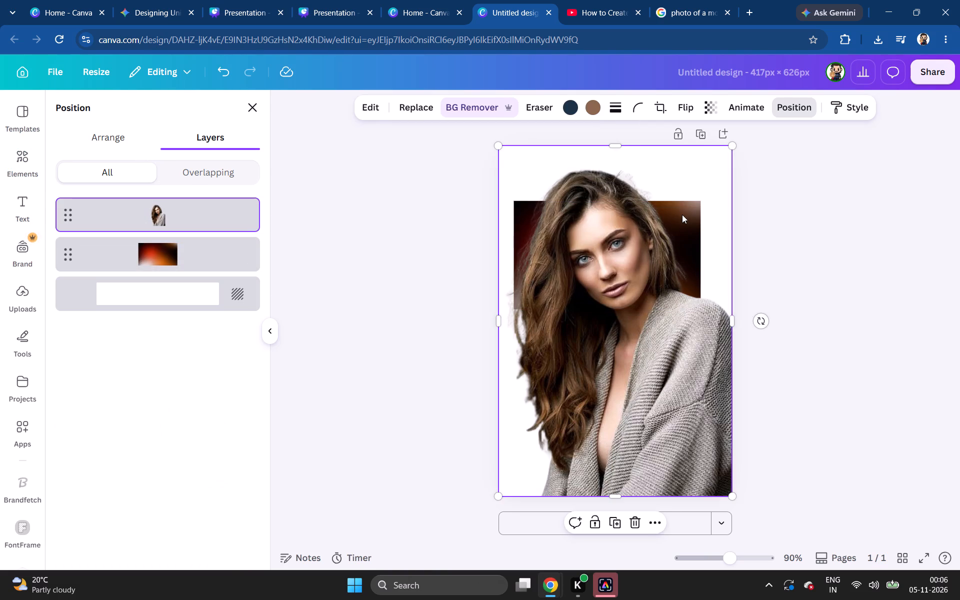
drag(682, 214, 679, 219)
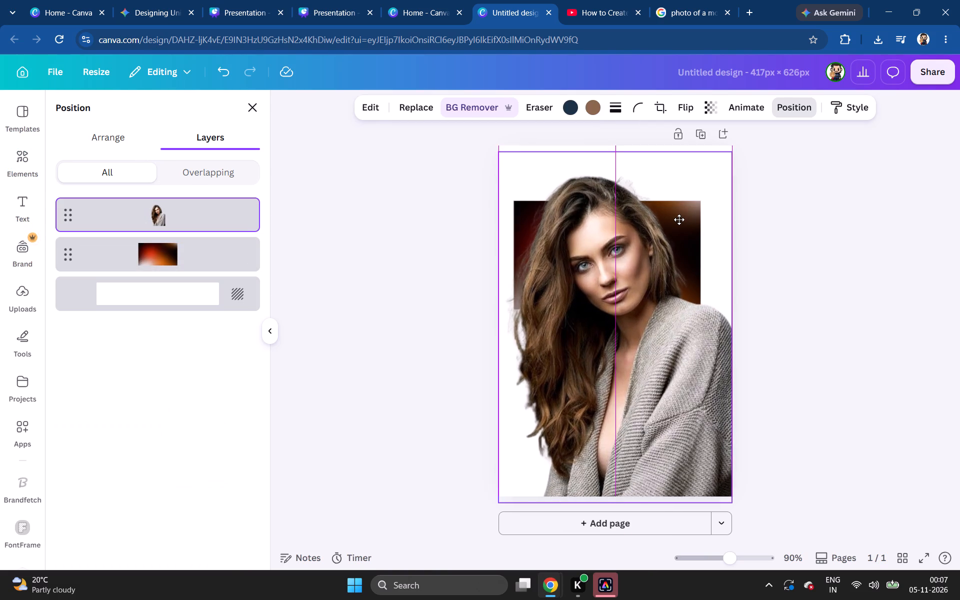
drag(679, 219, 676, 219)
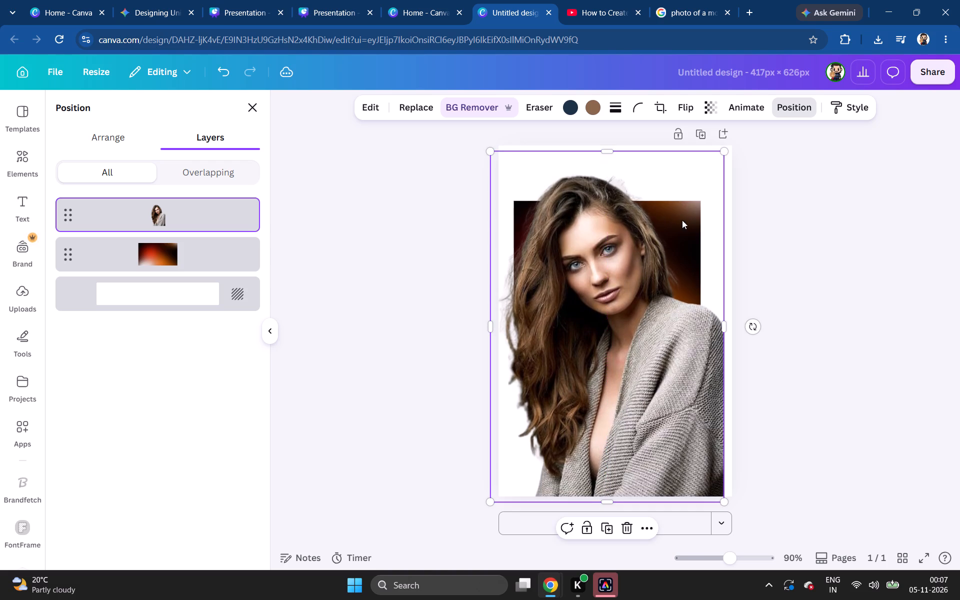
Stretch the dark red-orange gradient behind the model photo to cover nearly the whole page, about 636 high.
click(162, 250)
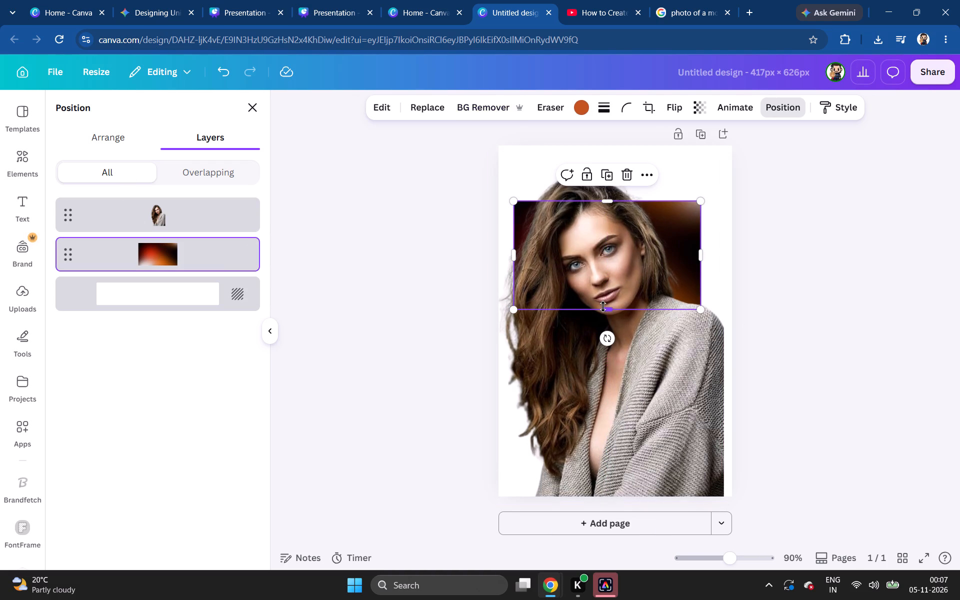
drag(603, 306, 591, 503)
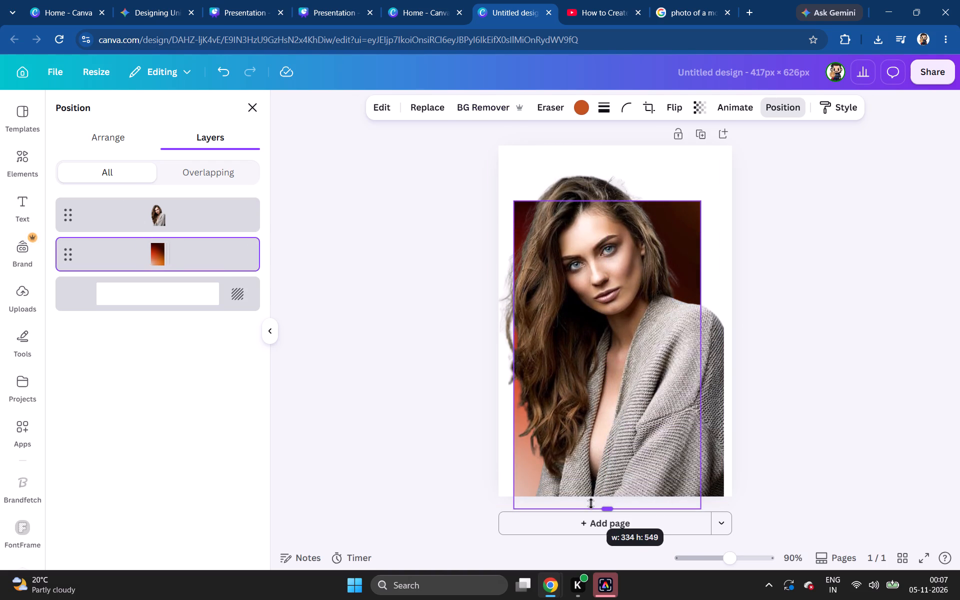
drag(591, 503, 574, 499)
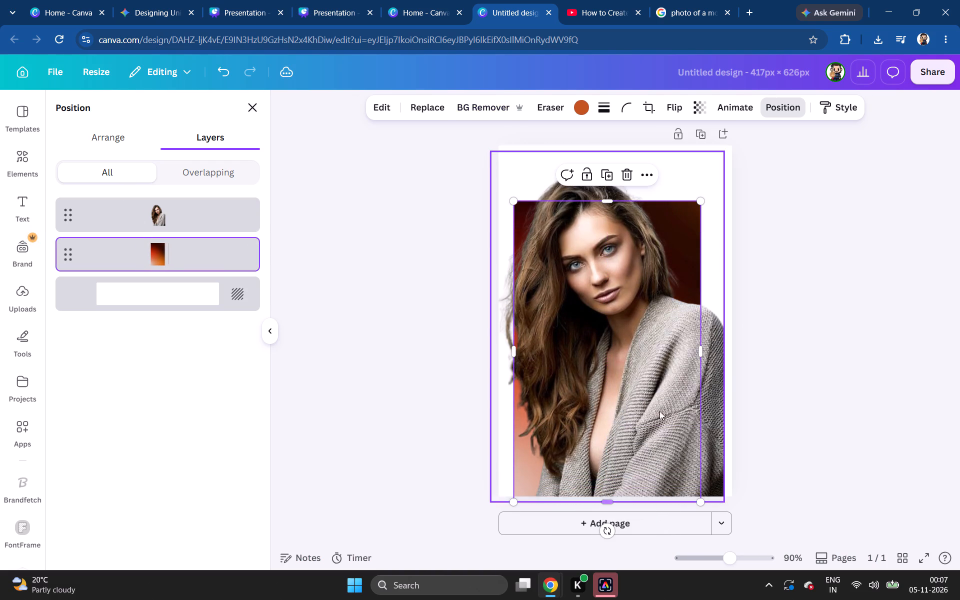
drag(703, 348, 732, 343)
drag(619, 203, 622, 173)
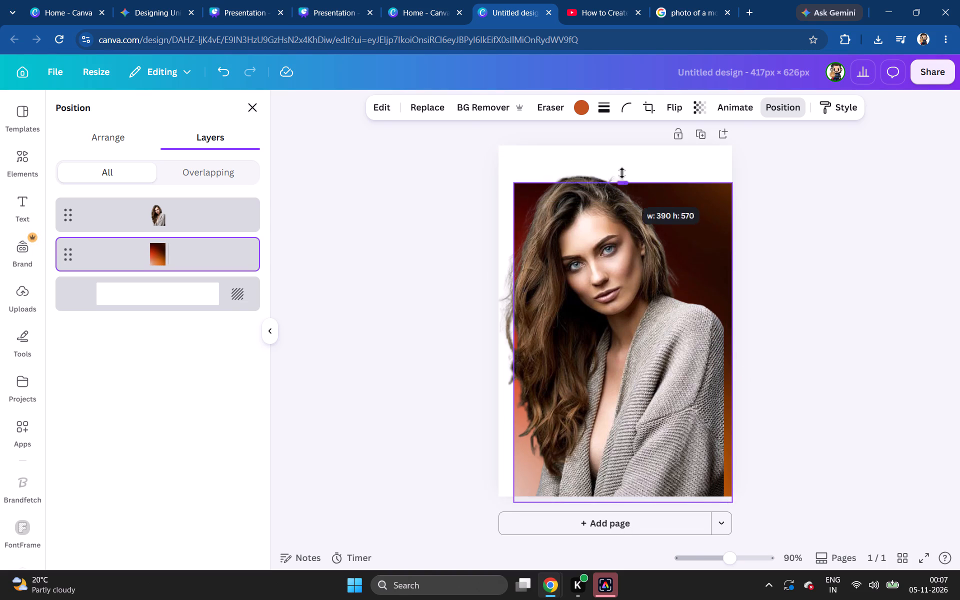
drag(622, 173, 616, 147)
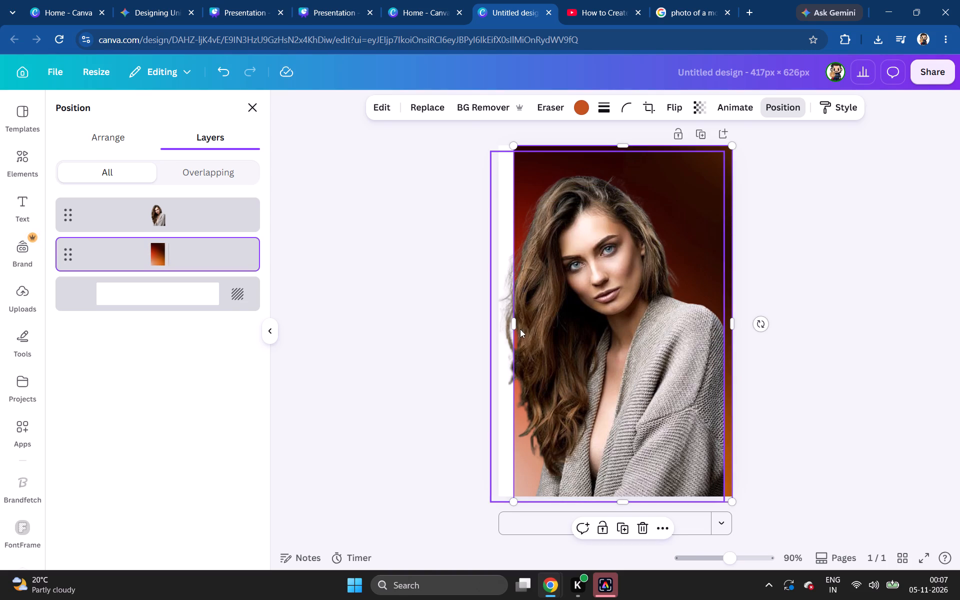
drag(514, 323, 486, 330)
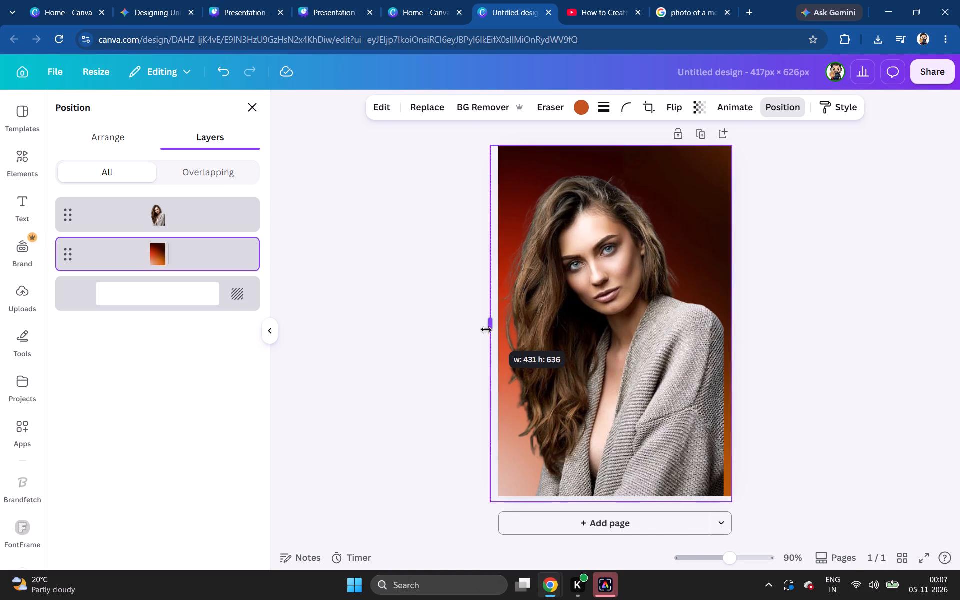
drag(486, 330, 502, 321)
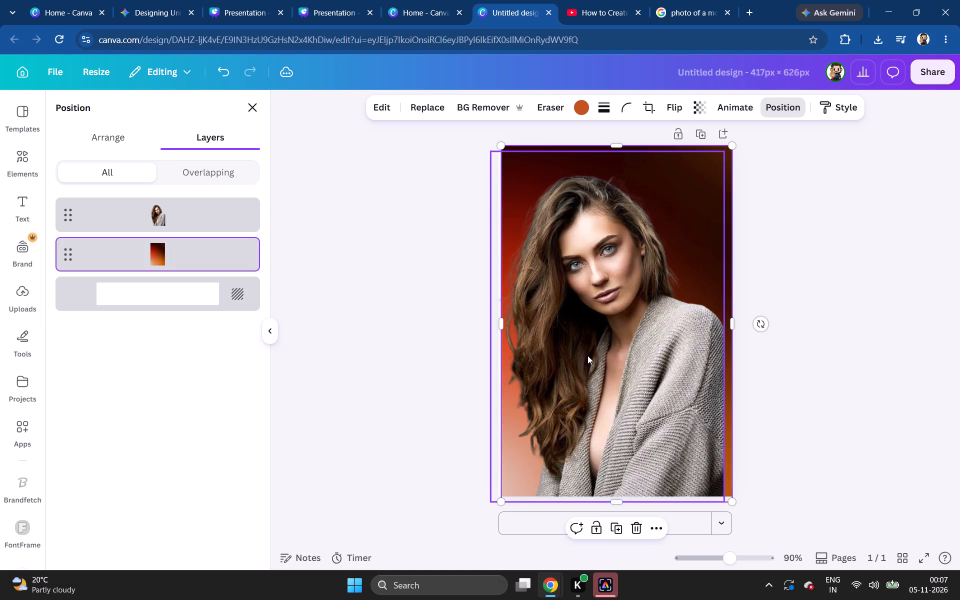
Fit the gradient's lower edge to the page bottom and extend its left edge slightly beyond the page.
click(650, 416)
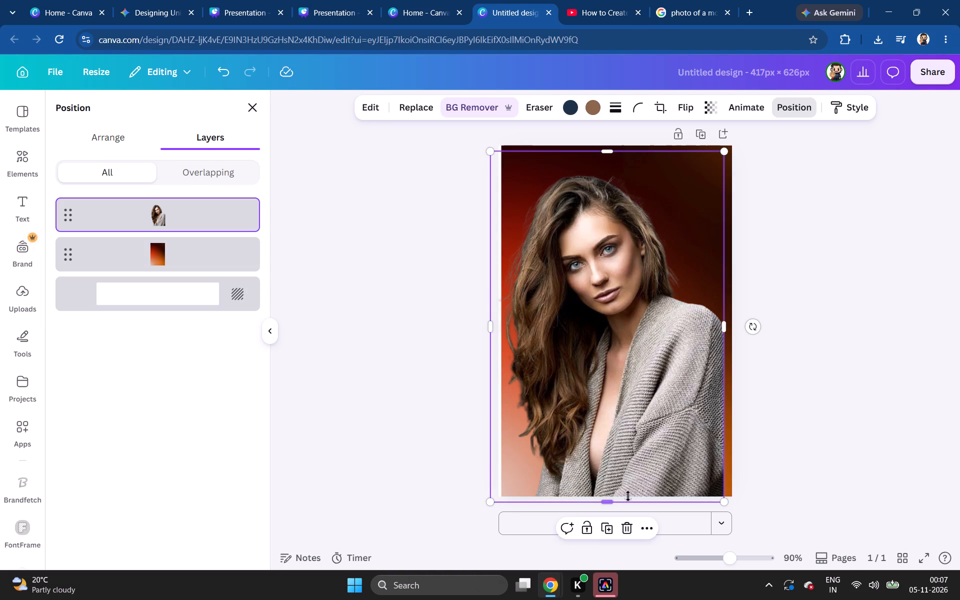
click(706, 211)
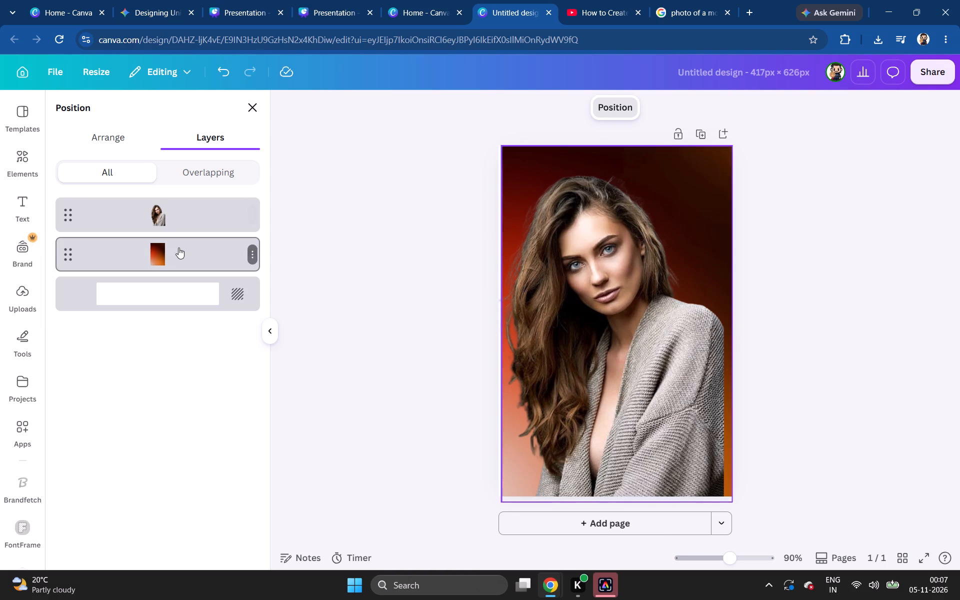
click(178, 247)
drag(615, 497, 616, 519)
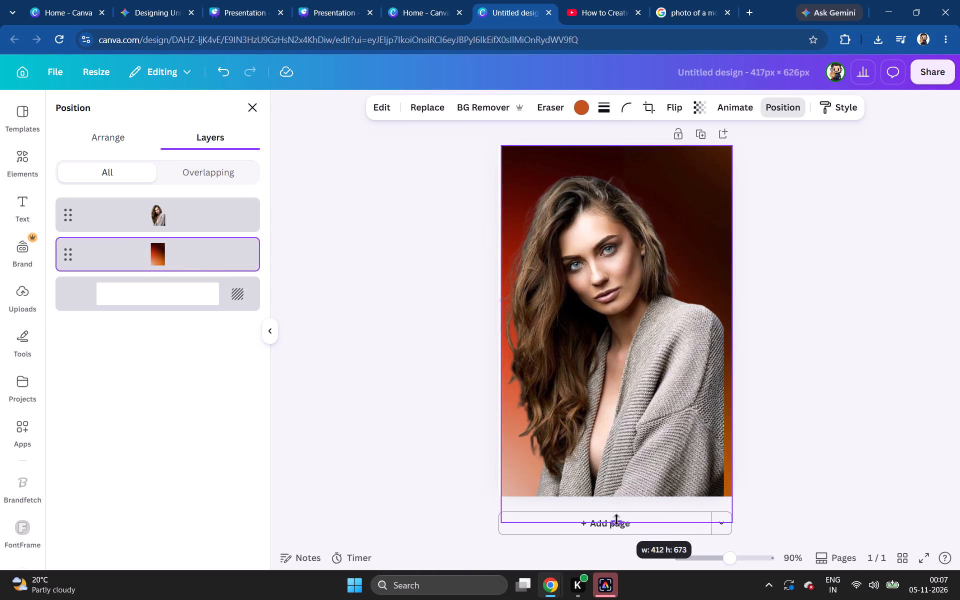
drag(616, 519, 618, 492)
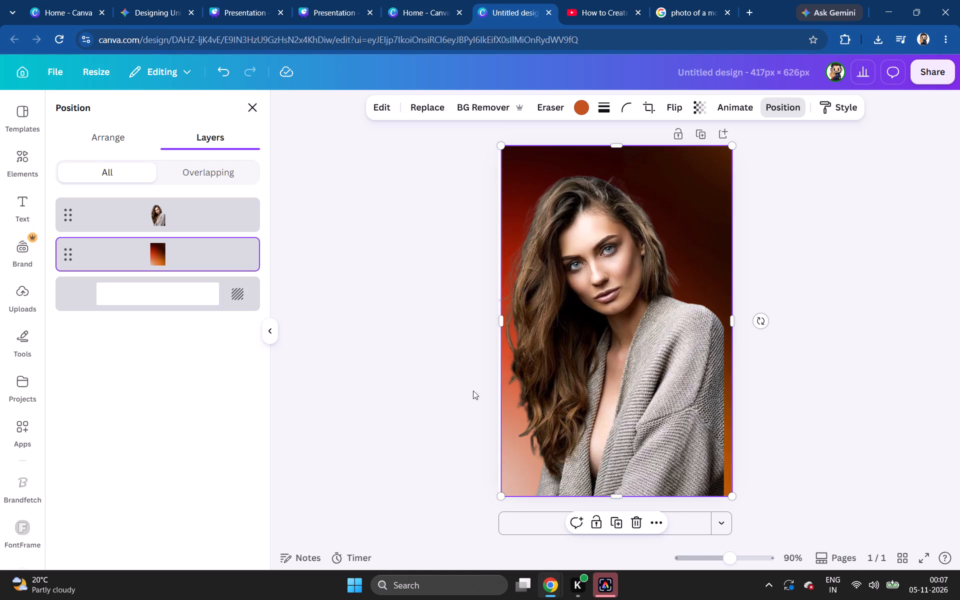
drag(505, 327, 494, 330)
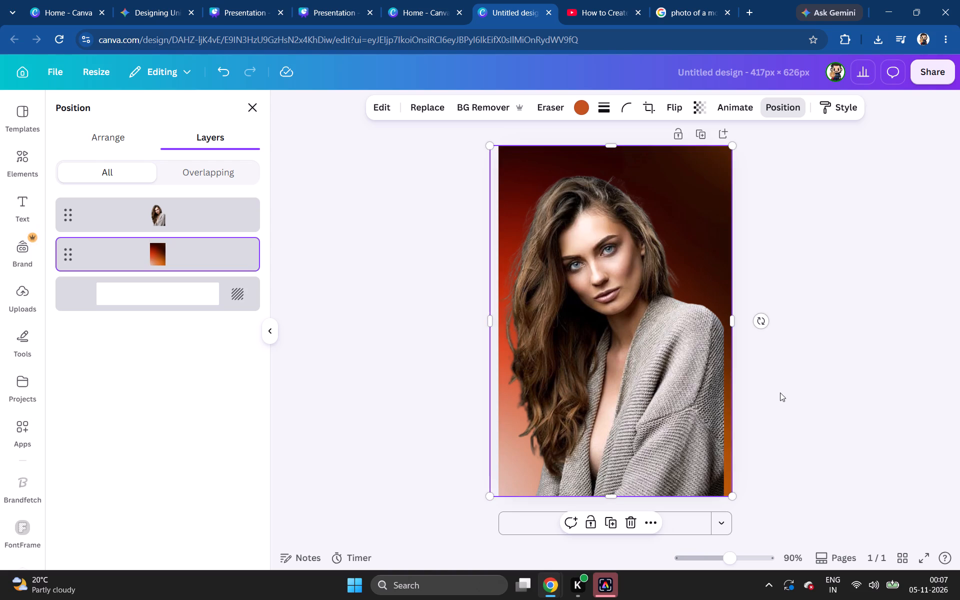
click(812, 371)
click(922, 286)
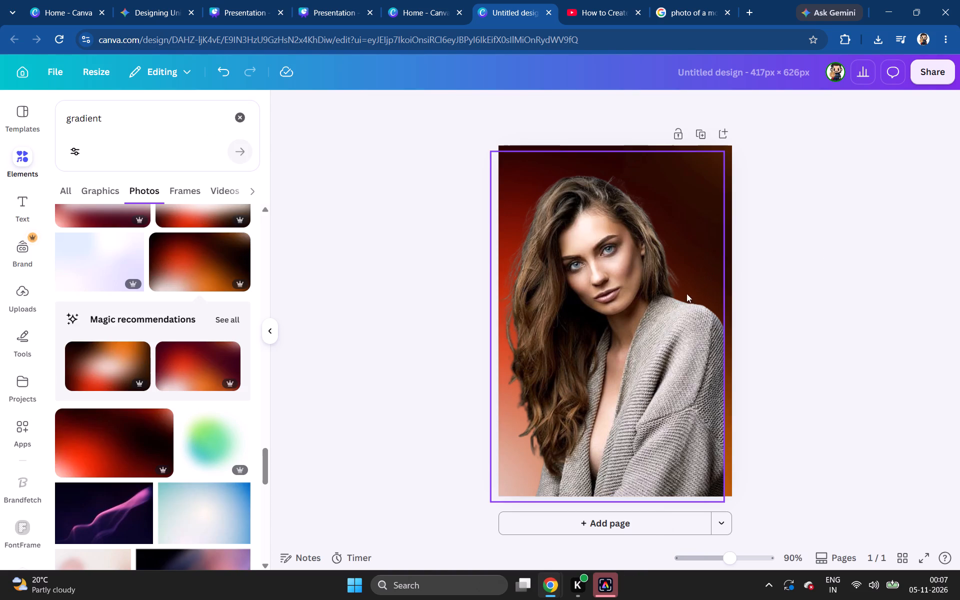
Move the model photo slightly up and to the right so that it aligns with the page edges.
click(652, 365)
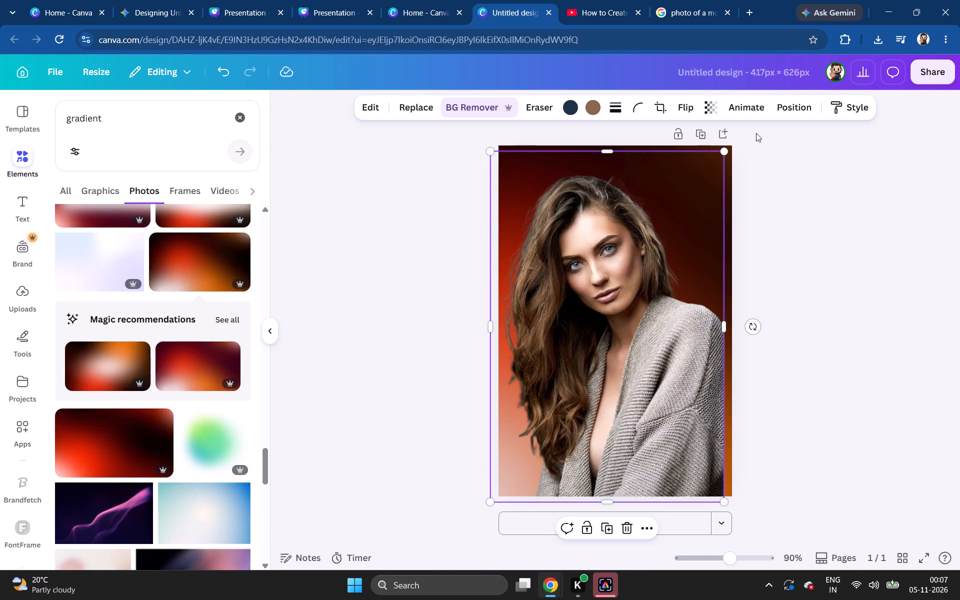
click(779, 111)
click(199, 210)
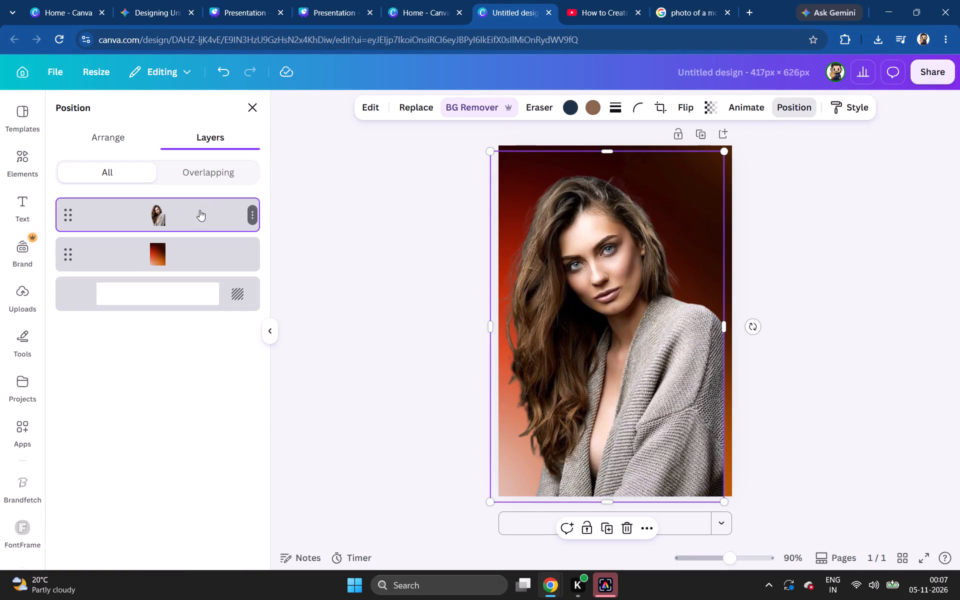
click(573, 365)
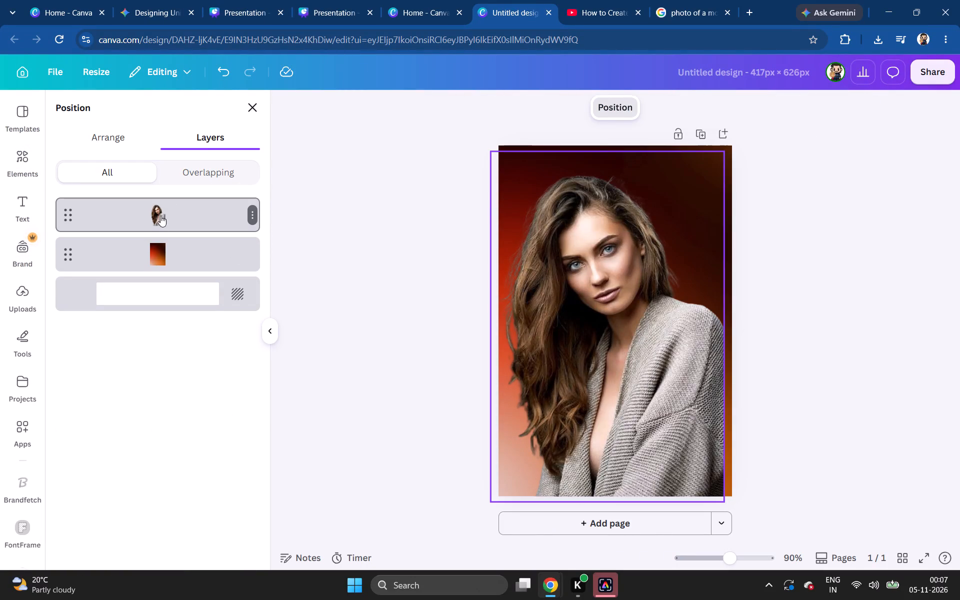
click(160, 215)
drag(610, 382, 614, 382)
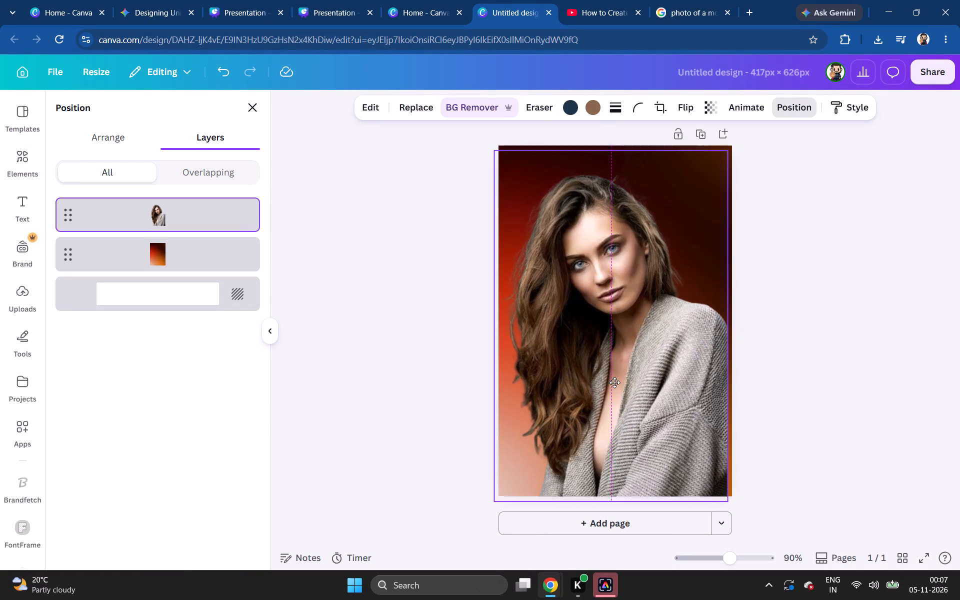
drag(614, 382, 617, 380)
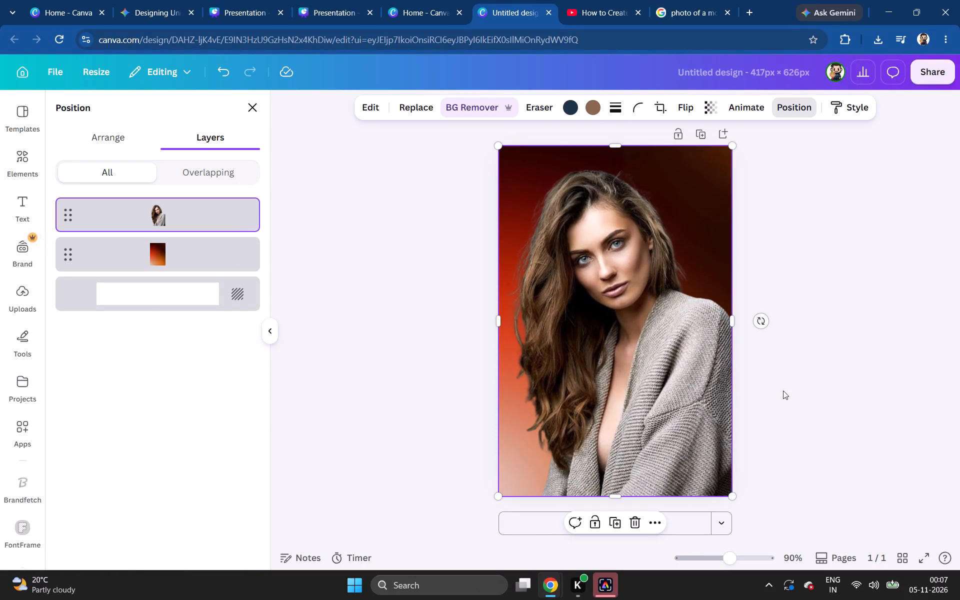
click(802, 378)
Browse further gradient photos in the element search results.
scroll(212, 420, down, 3)
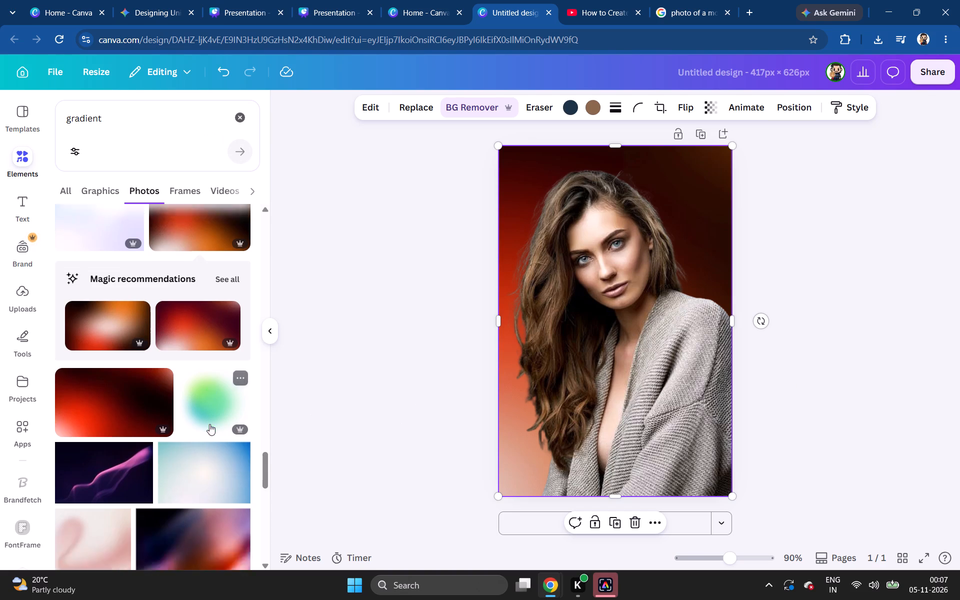
scroll(209, 426, down, 7)
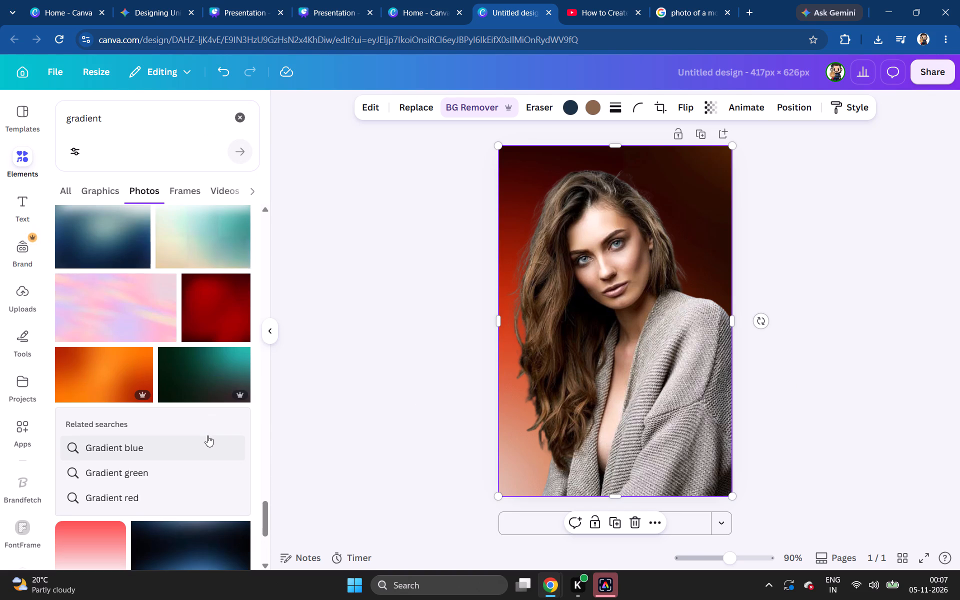
scroll(207, 435, down, 10)
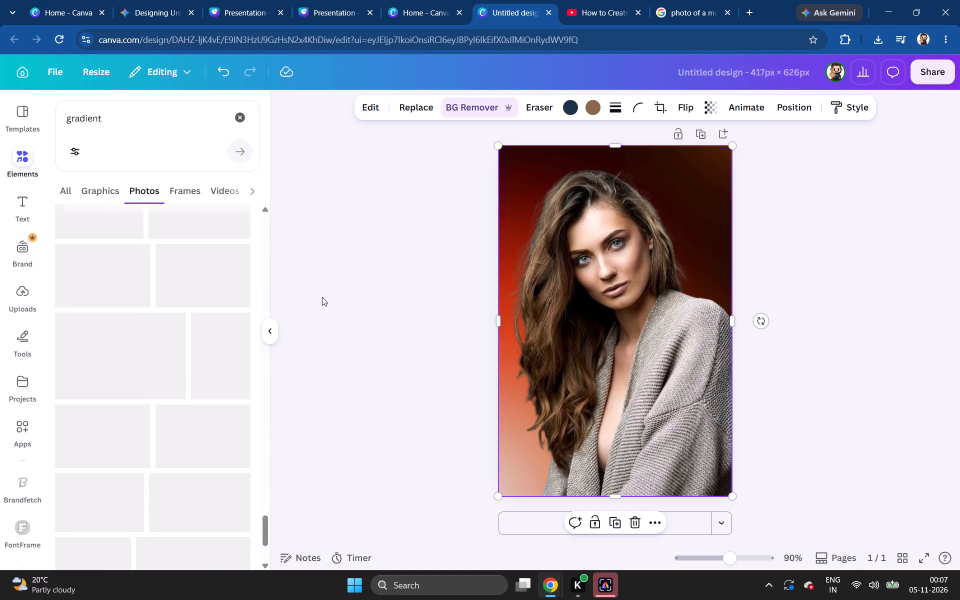
click(405, 330)
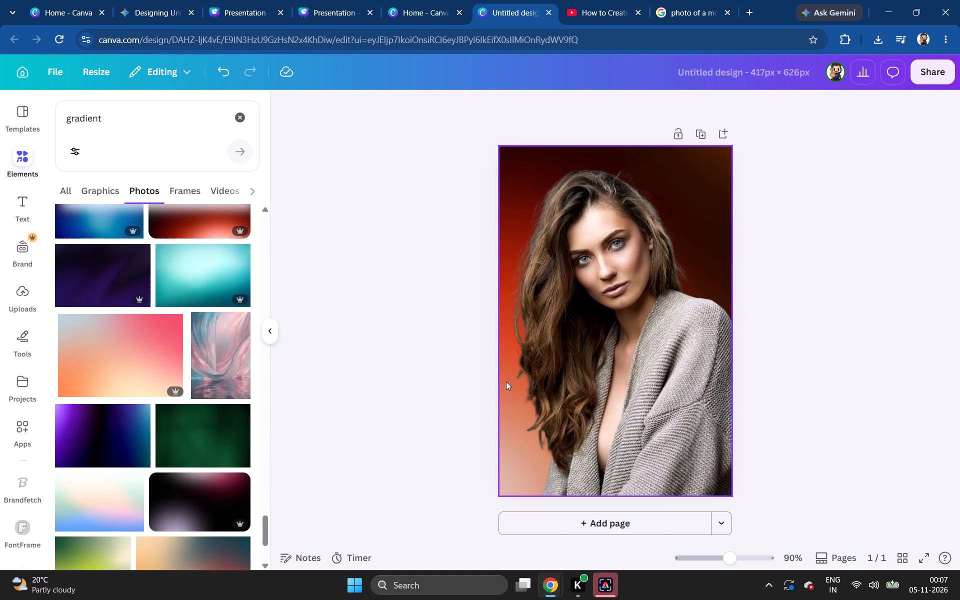
scroll(129, 452, down, 5)
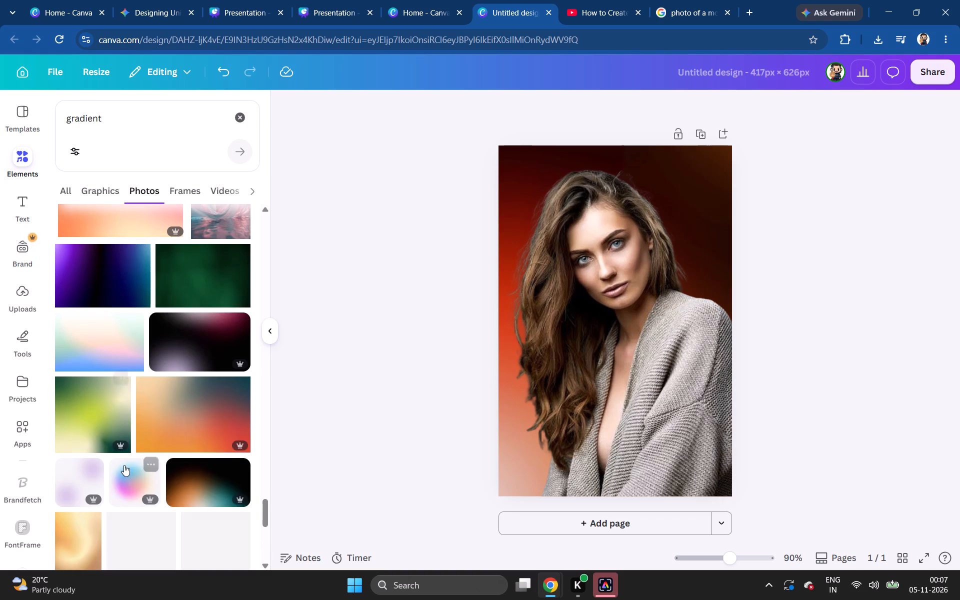
Review the YouTube tutorial's part on overlaying a gradient and customising its duotone shadows, then return to the Canva design.
click(610, 9)
click(464, 328)
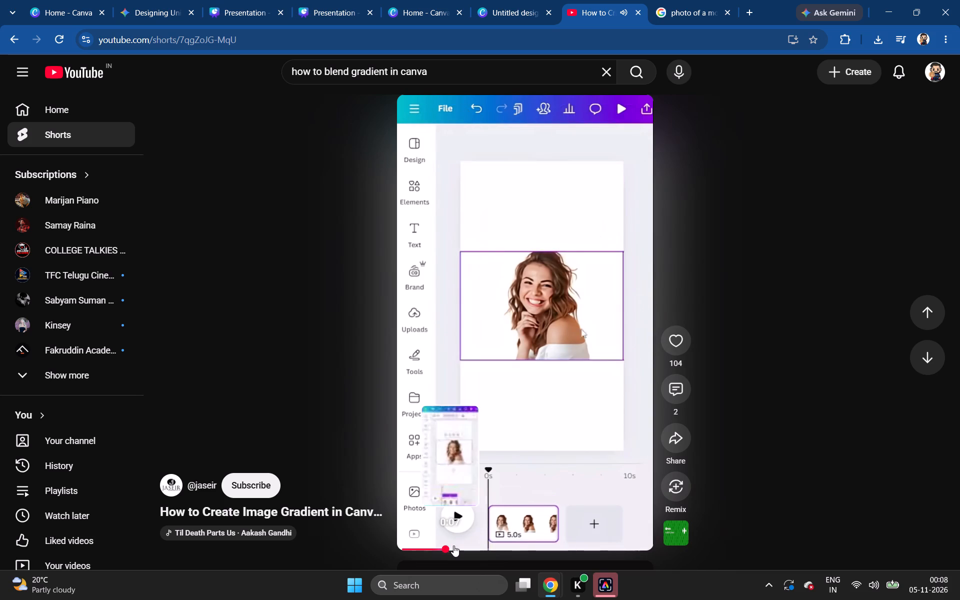
click(468, 543)
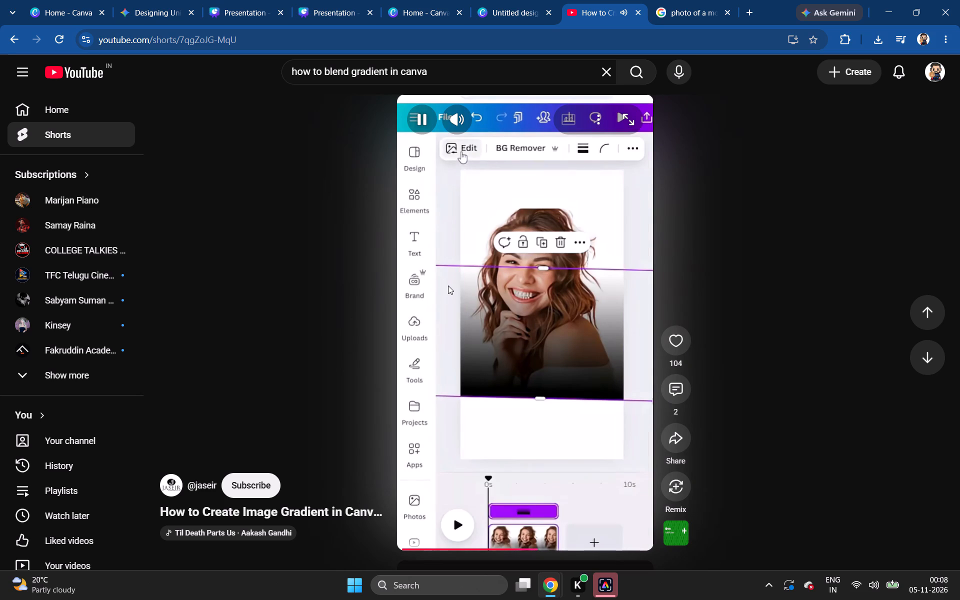
click(465, 255)
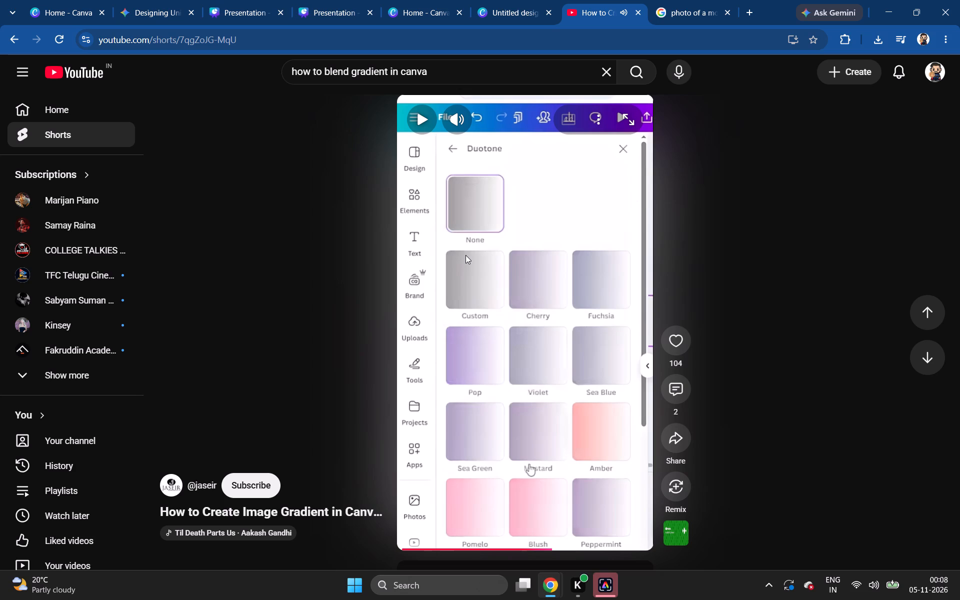
click(465, 255)
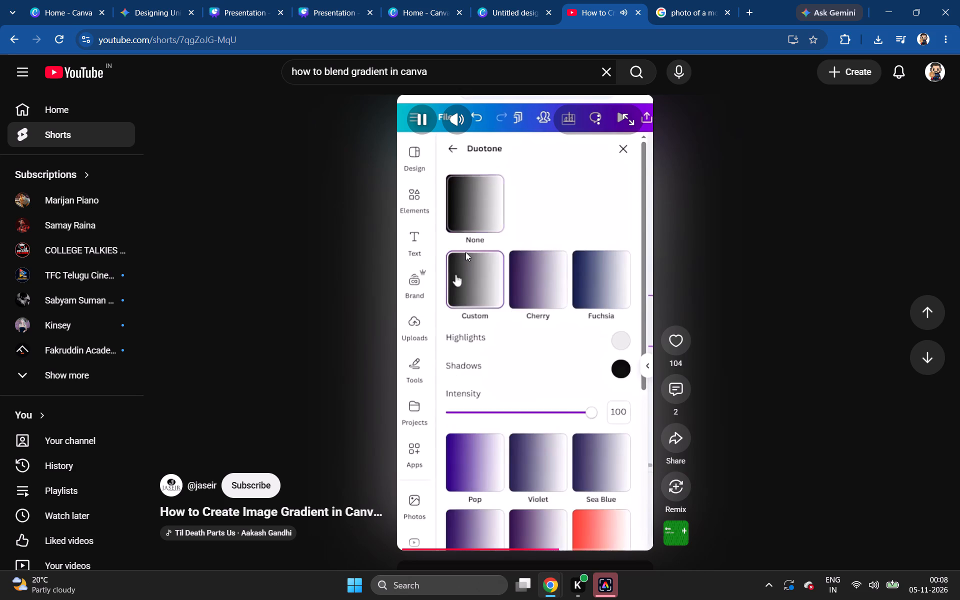
click(465, 251)
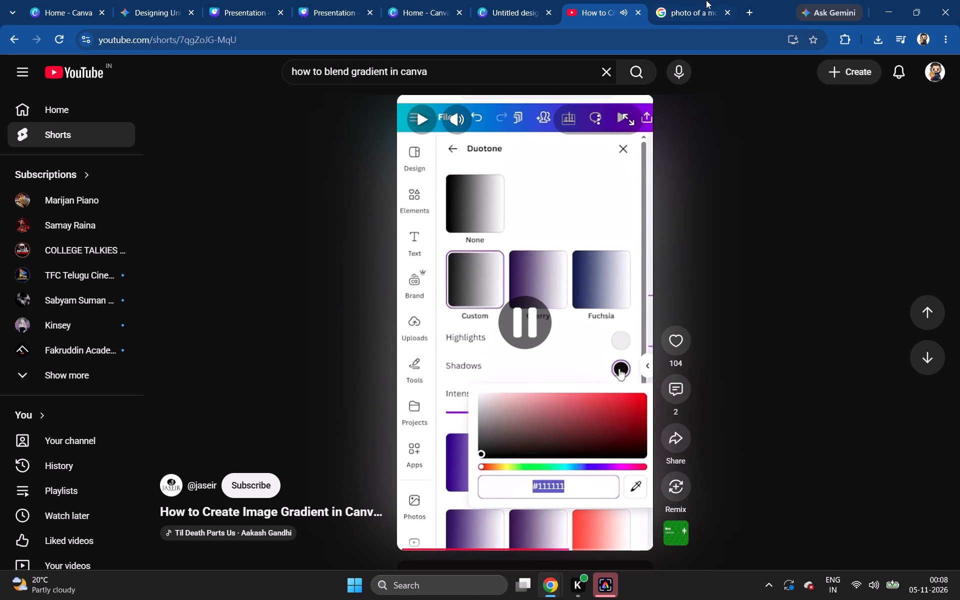
click(505, 6)
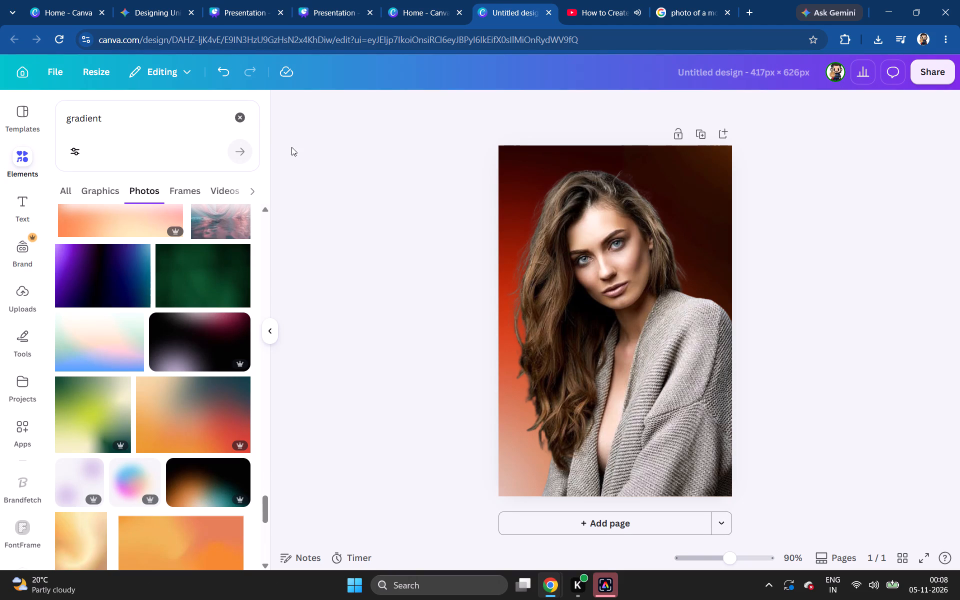
Check the gradient frames, then clear the element search and look through the element categories.
click(22, 171)
drag(22, 171, 27, 168)
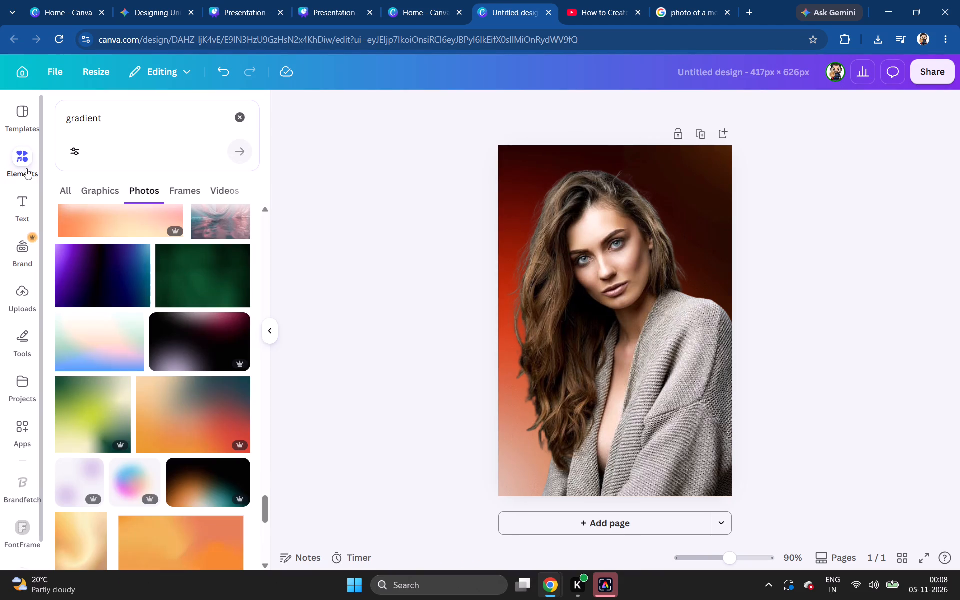
click(195, 192)
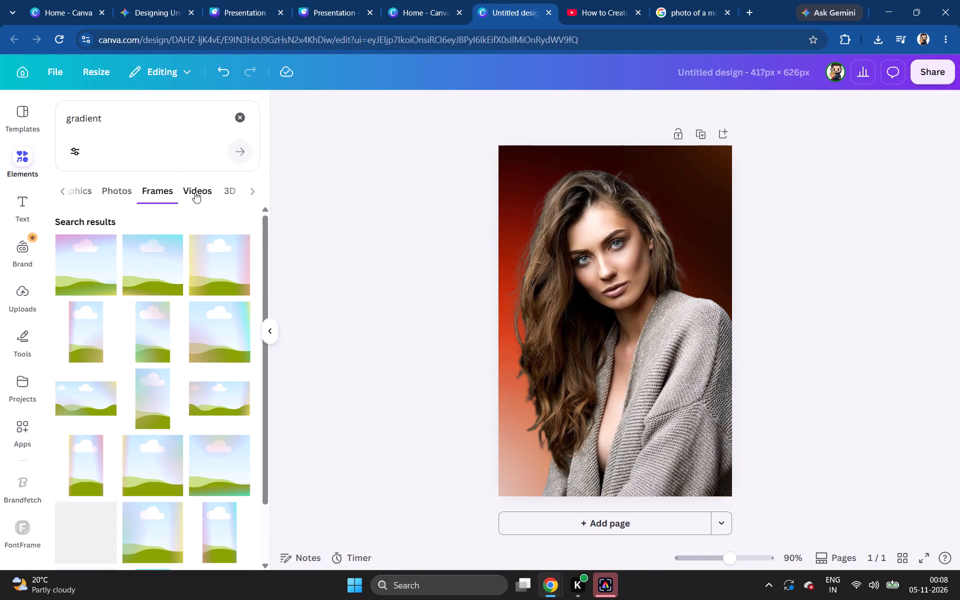
click(237, 123)
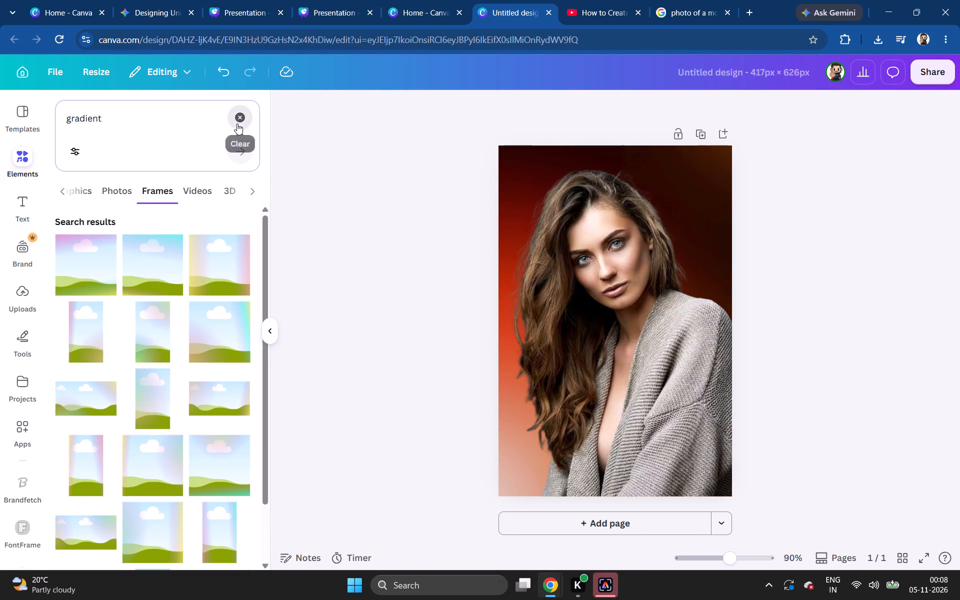
click(169, 363)
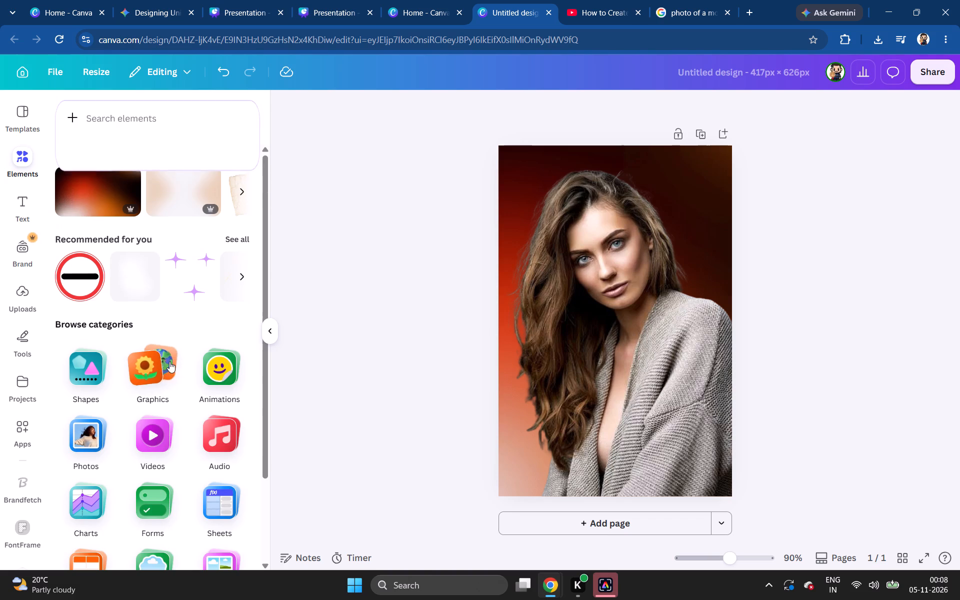
scroll(134, 226, down, 3)
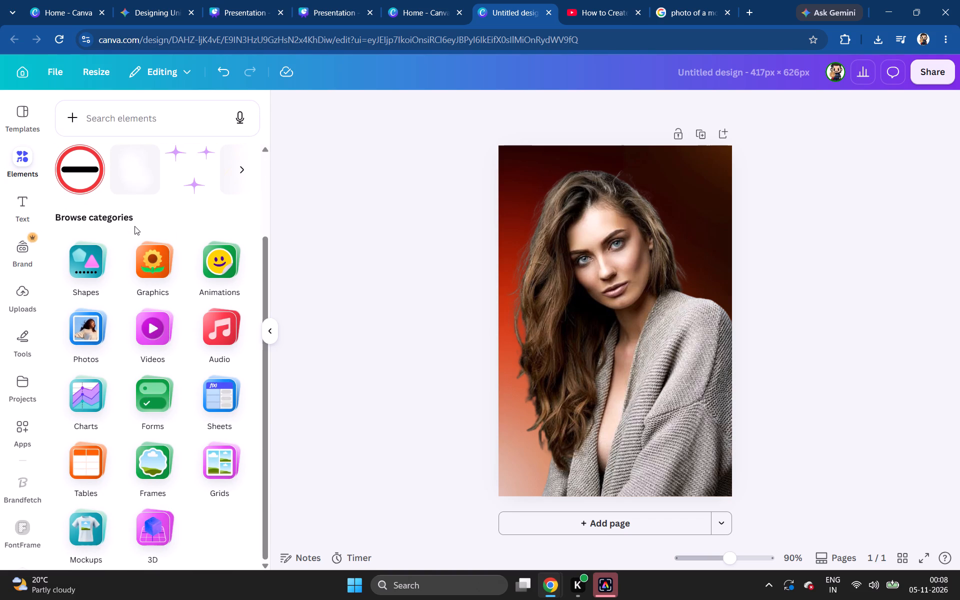
scroll(134, 226, up, 7)
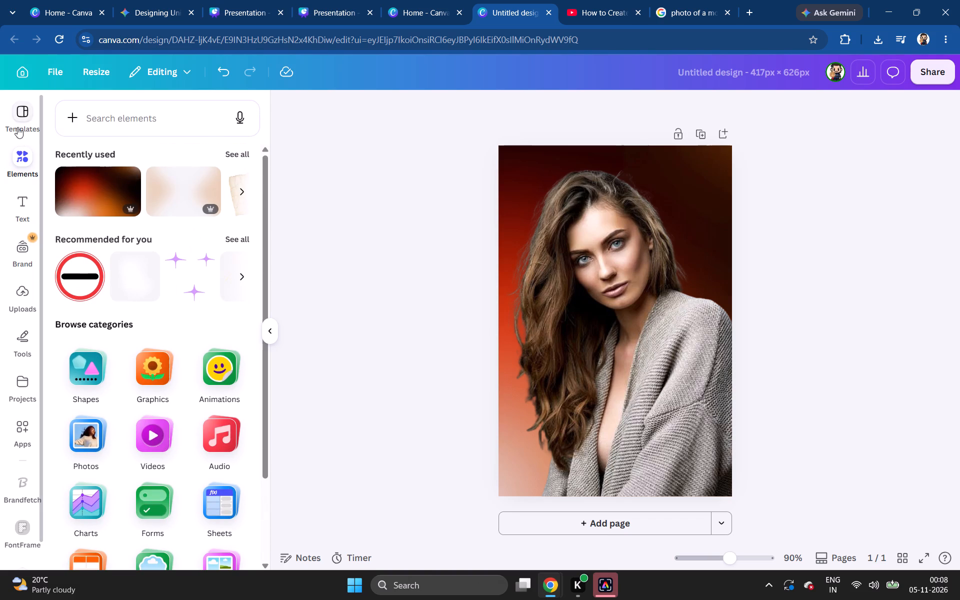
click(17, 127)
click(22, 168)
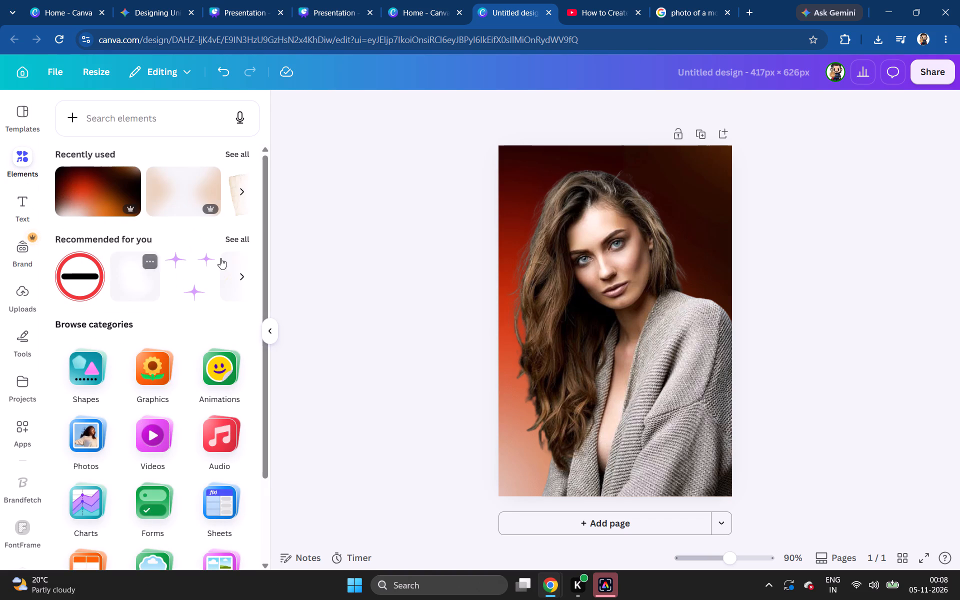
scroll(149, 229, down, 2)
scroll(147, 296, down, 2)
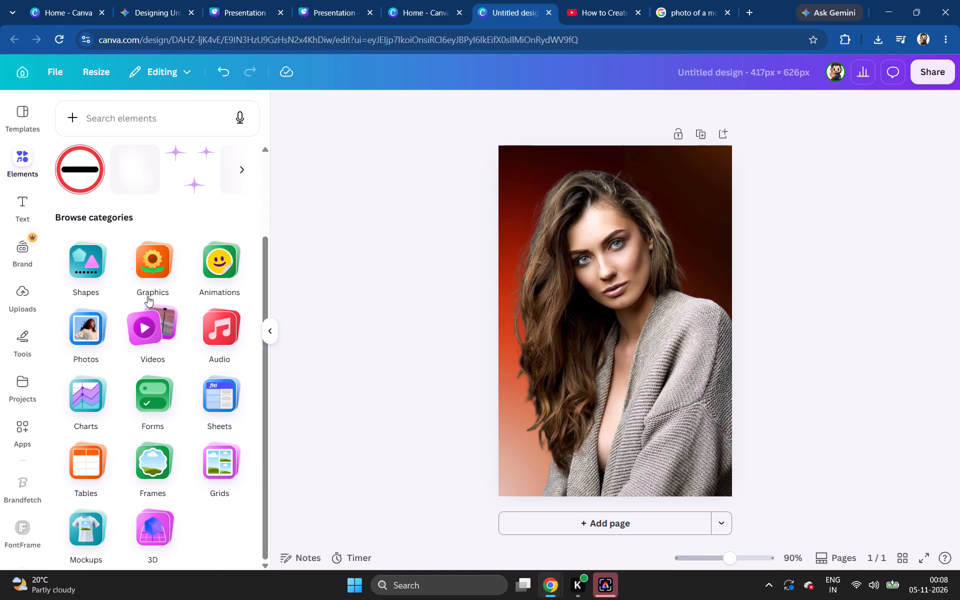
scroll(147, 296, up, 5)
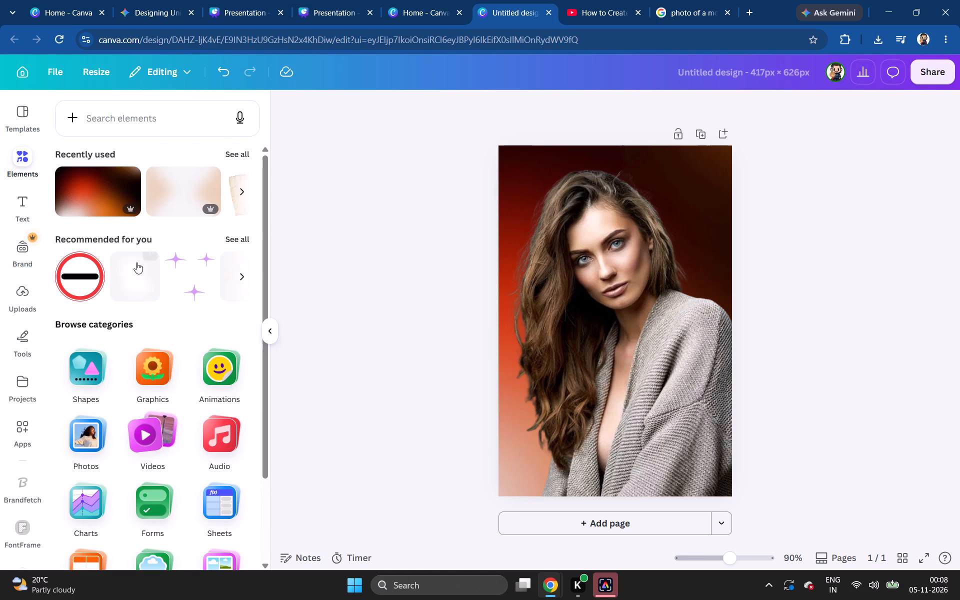
Search the elements for "magic studio" and look through the graphics, photo and video results.
click(138, 128)
text(ma)
click(136, 129)
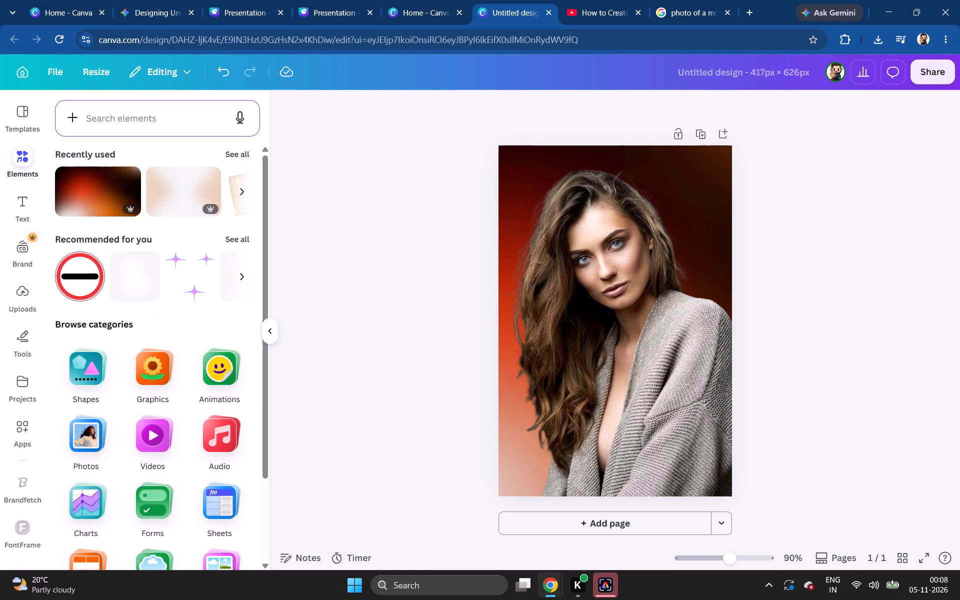
click(141, 120)
text(mag)
text(ic studio)
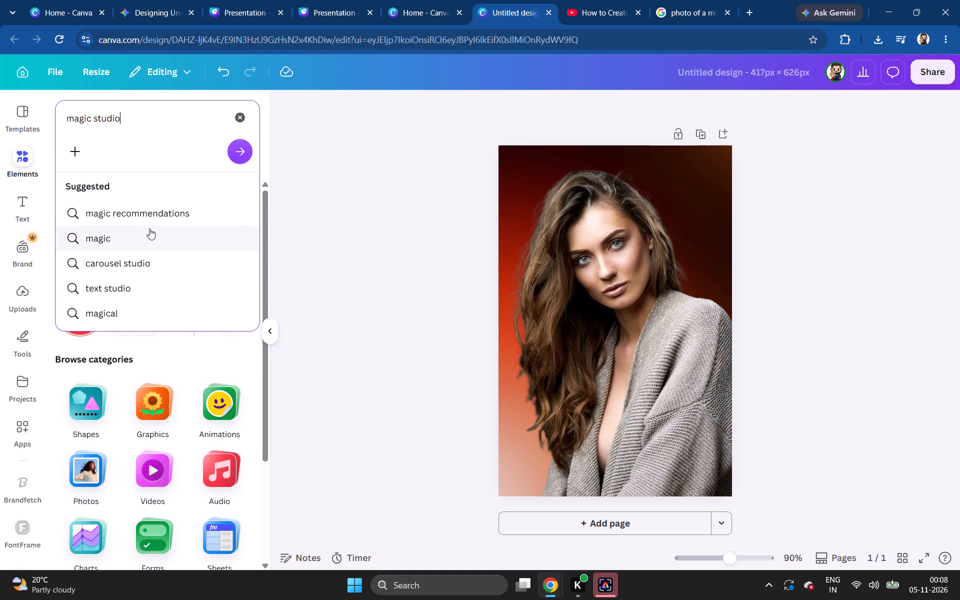
key(Return)
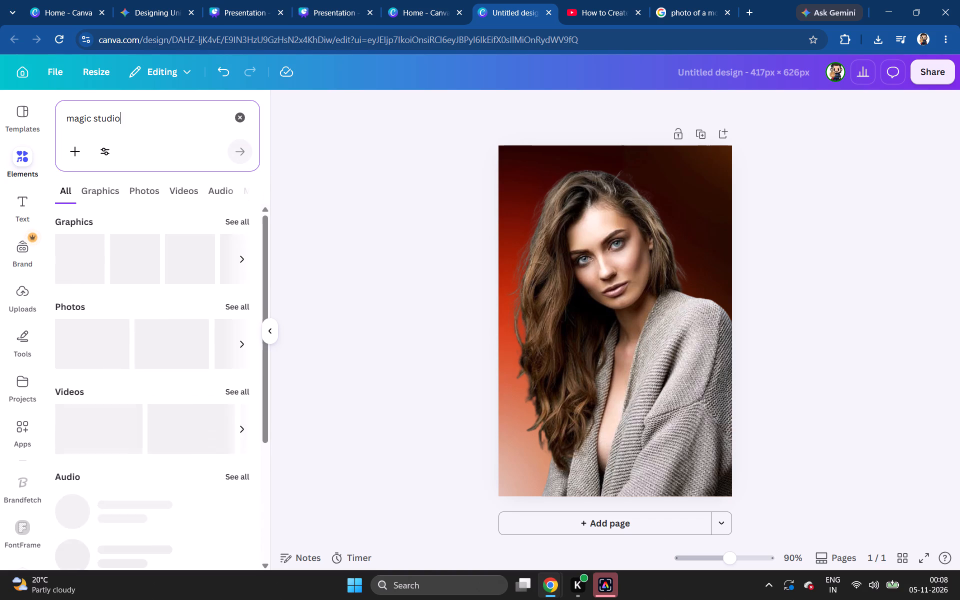
scroll(152, 495, down, 2)
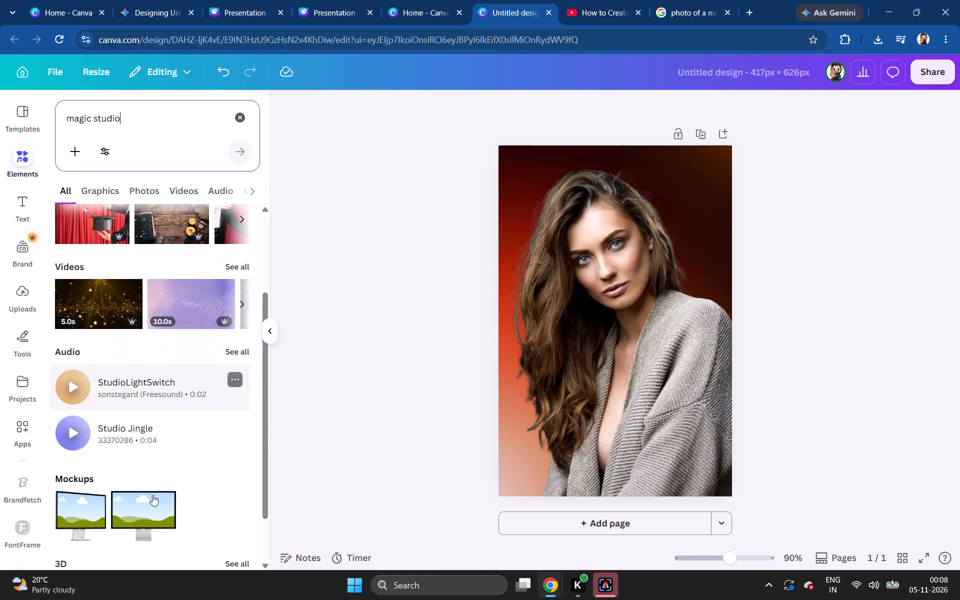
scroll(152, 495, down, 7)
scroll(152, 488, up, 6)
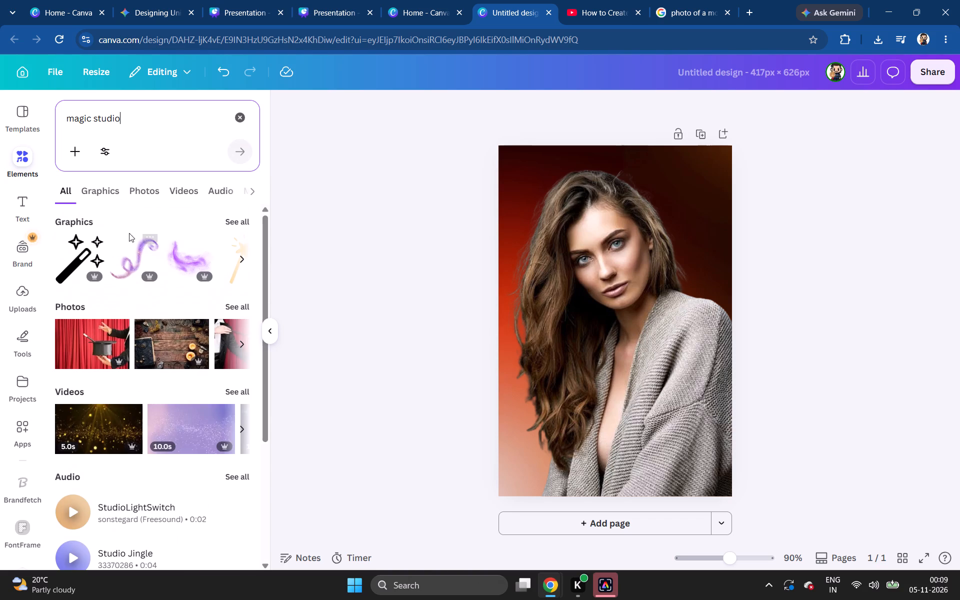
click(110, 190)
click(138, 190)
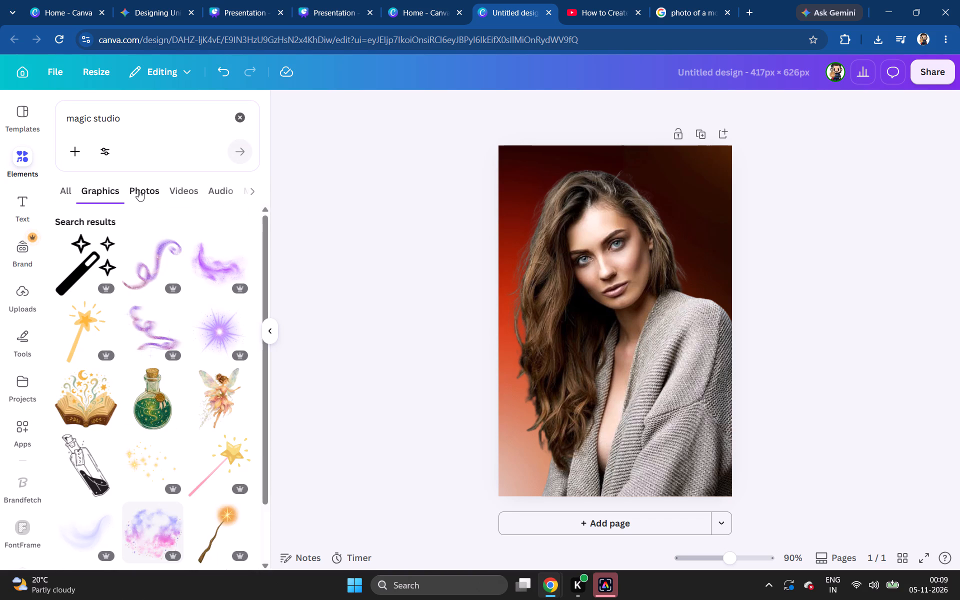
click(174, 188)
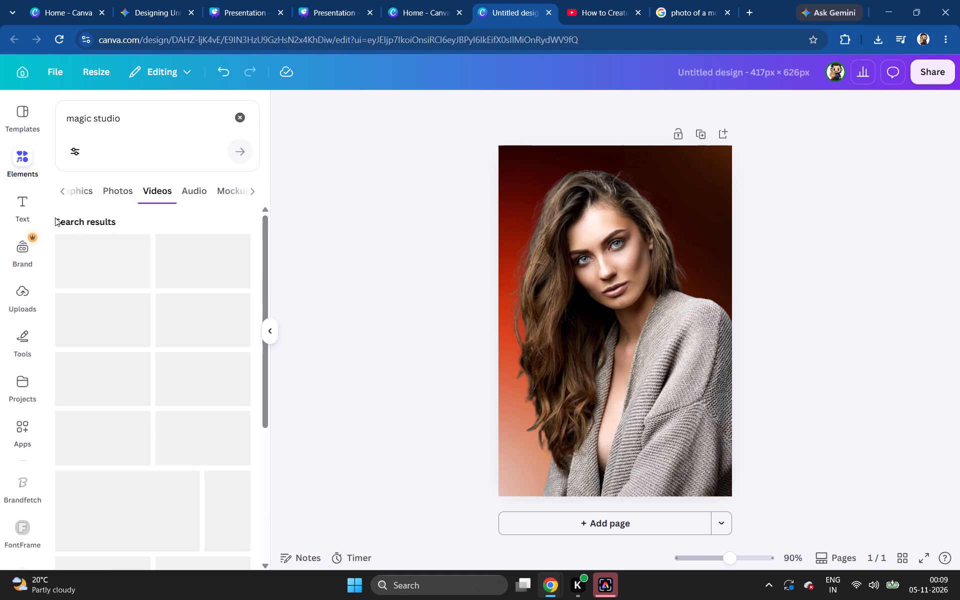
click(88, 194)
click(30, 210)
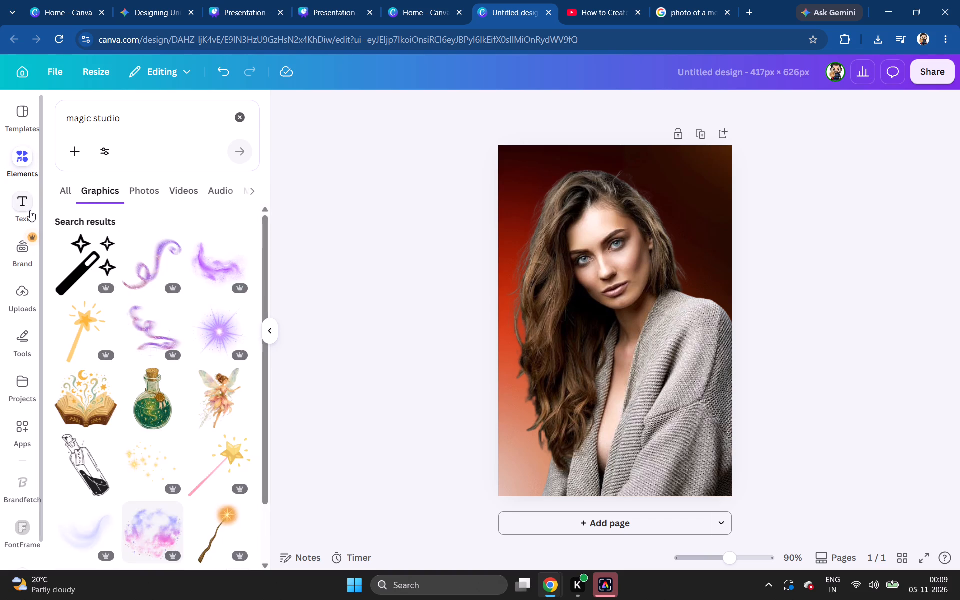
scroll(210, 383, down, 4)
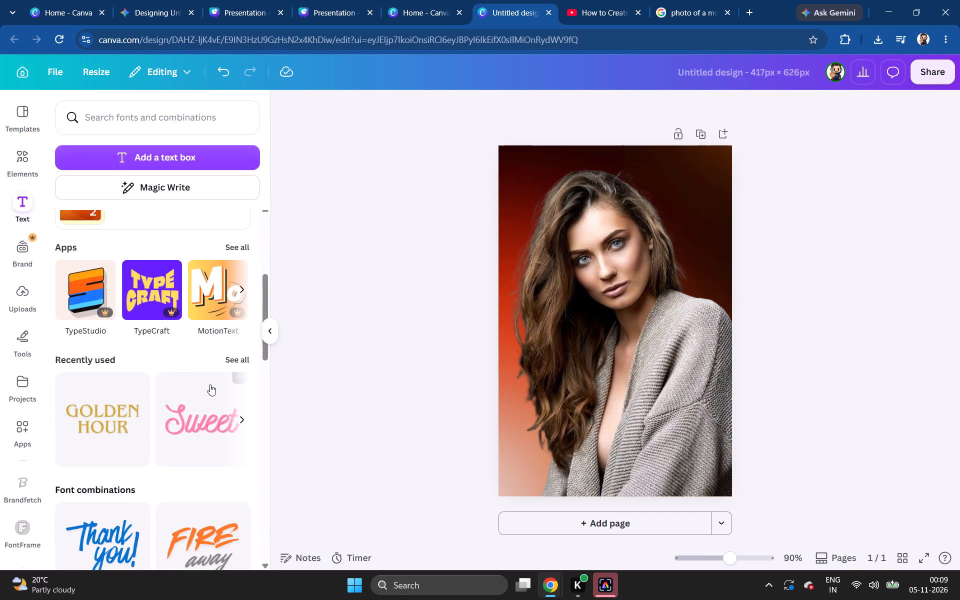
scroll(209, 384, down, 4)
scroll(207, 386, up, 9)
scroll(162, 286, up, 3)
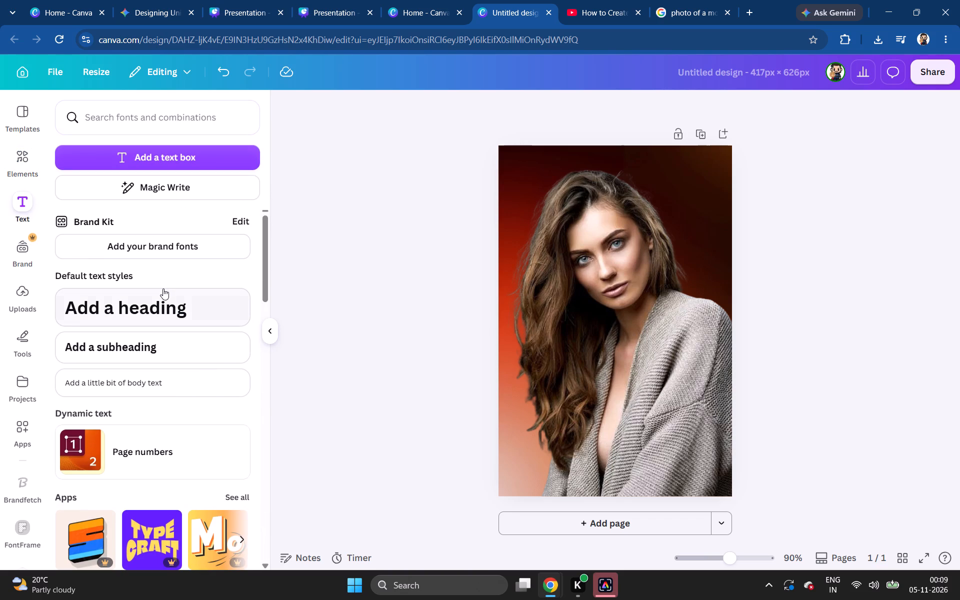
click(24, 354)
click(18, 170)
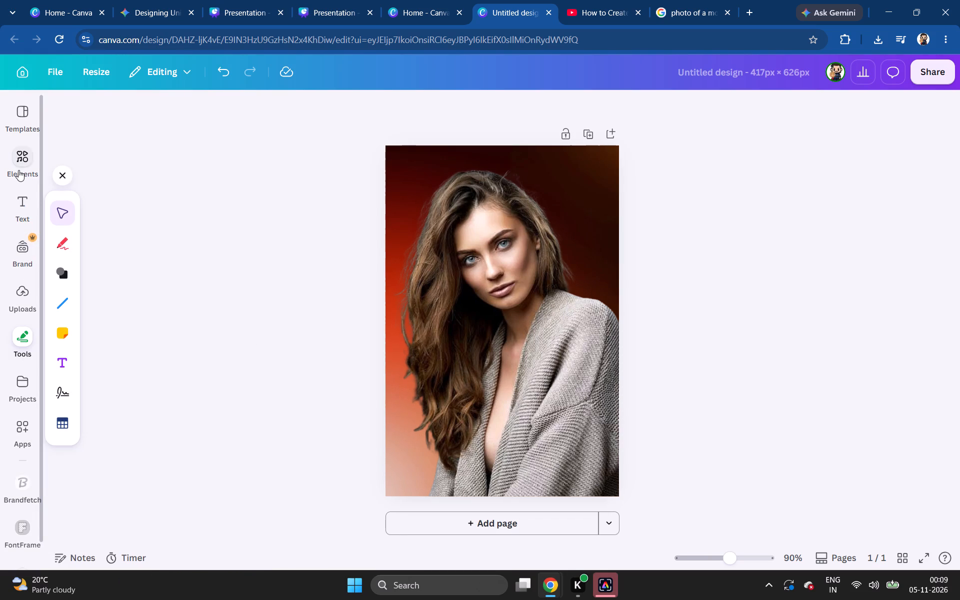
Replay the YouTube tutorial's part on choosing the Duotone effect in the image options, then return to the Canva design.
click(586, 14)
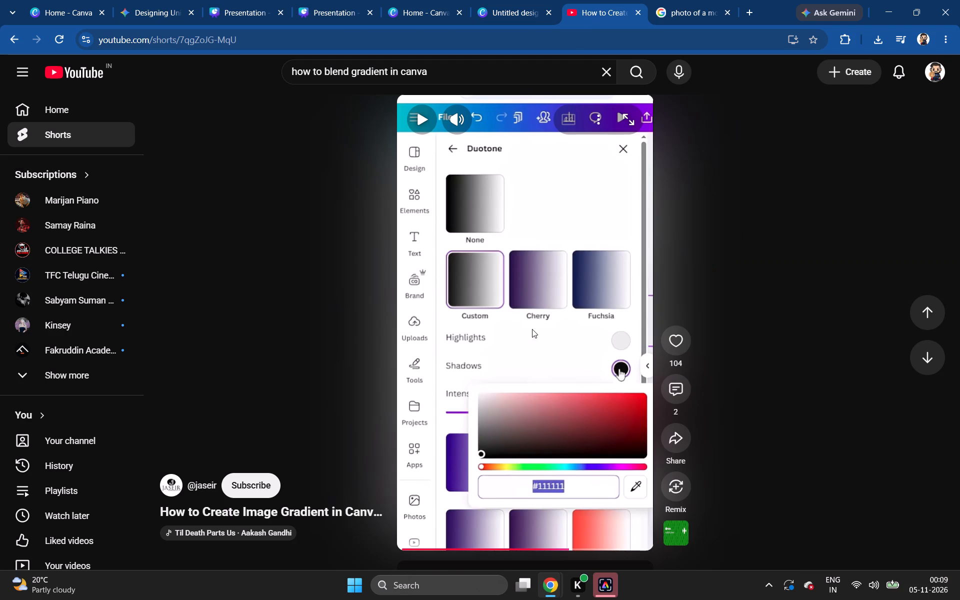
click(535, 276)
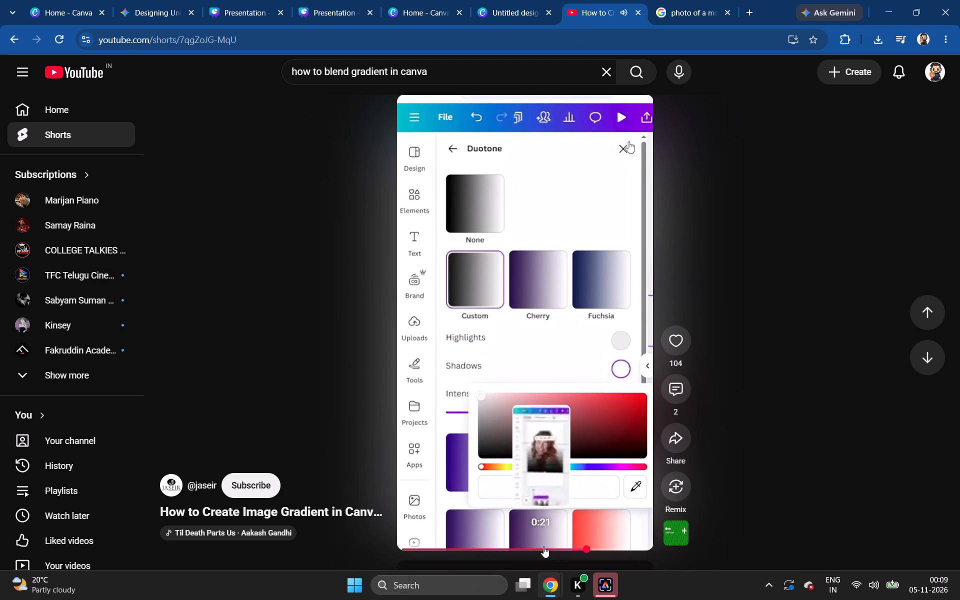
click(545, 545)
click(495, 419)
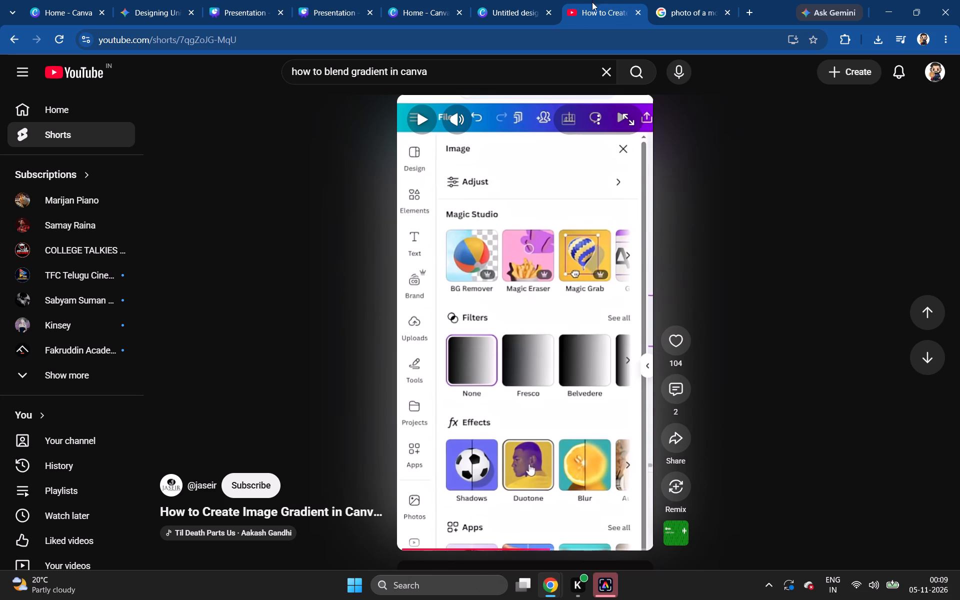
click(502, 16)
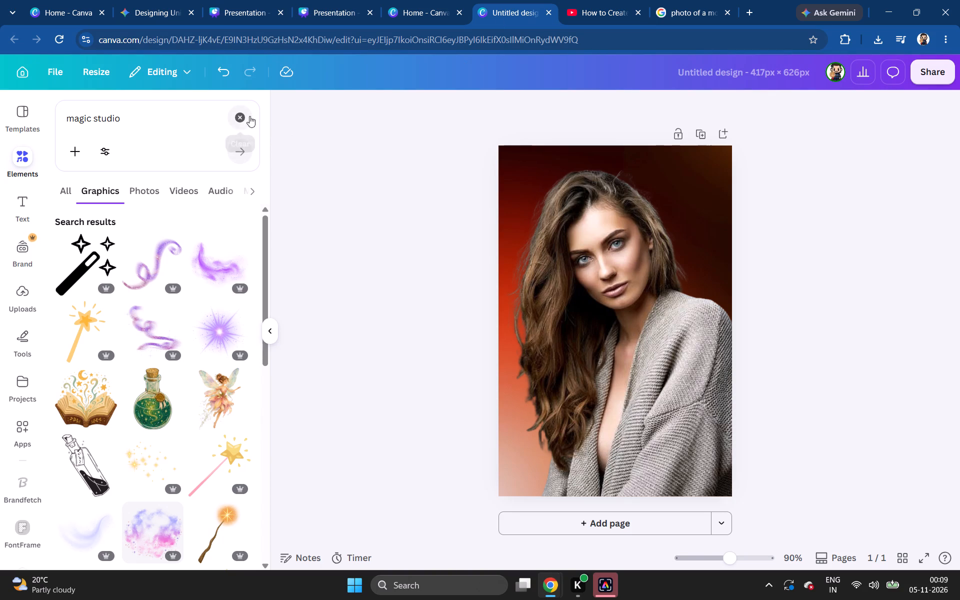
Search the elements for "duotone" and browse the graphics results.
click(241, 120)
key(d)
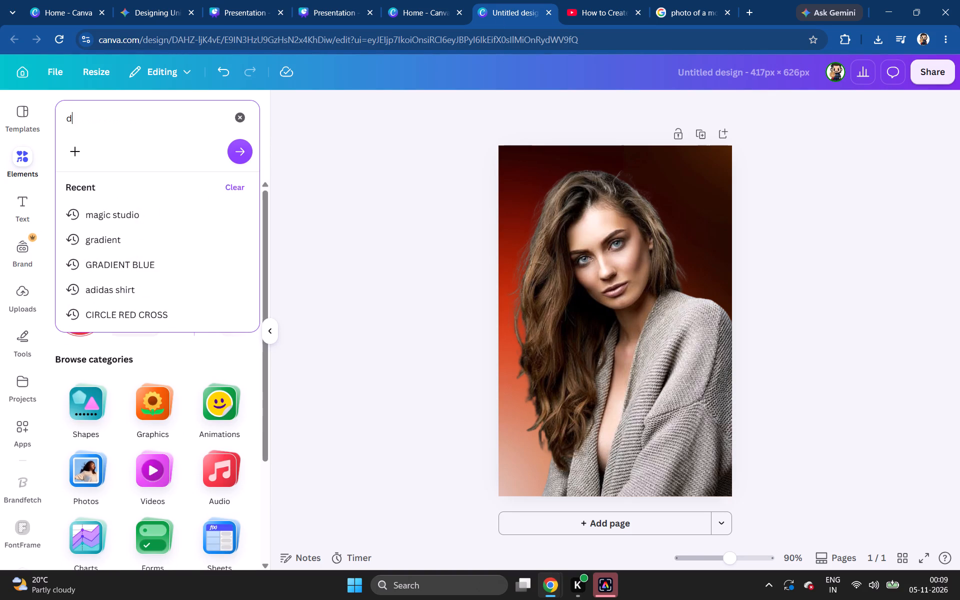
key(u)
key(o)
key(t)
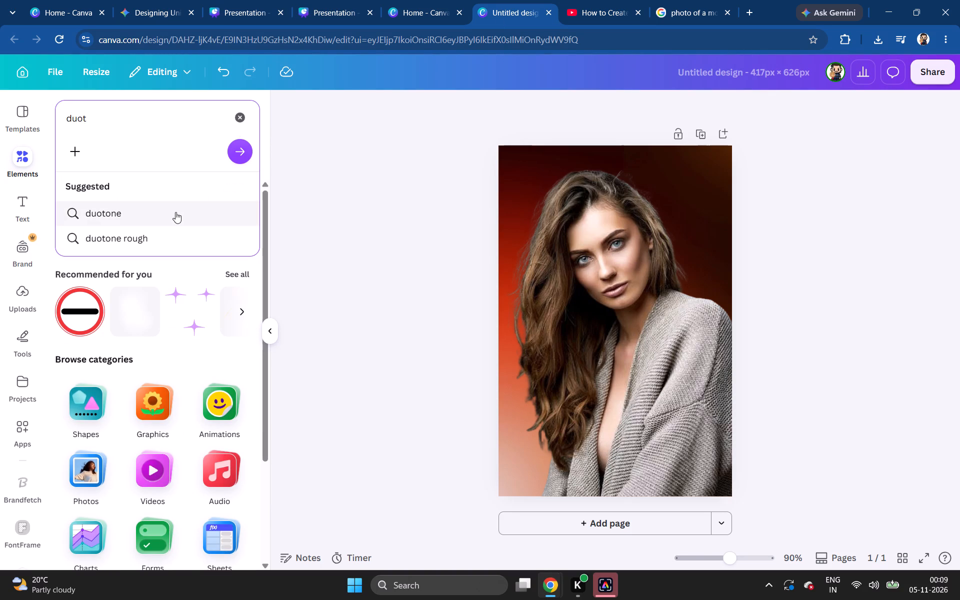
click(175, 212)
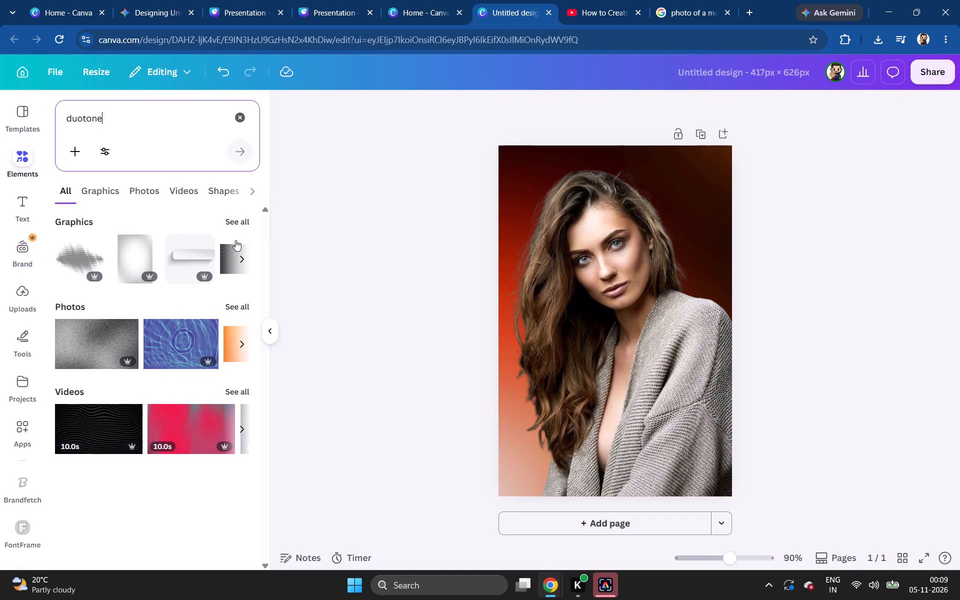
click(246, 227)
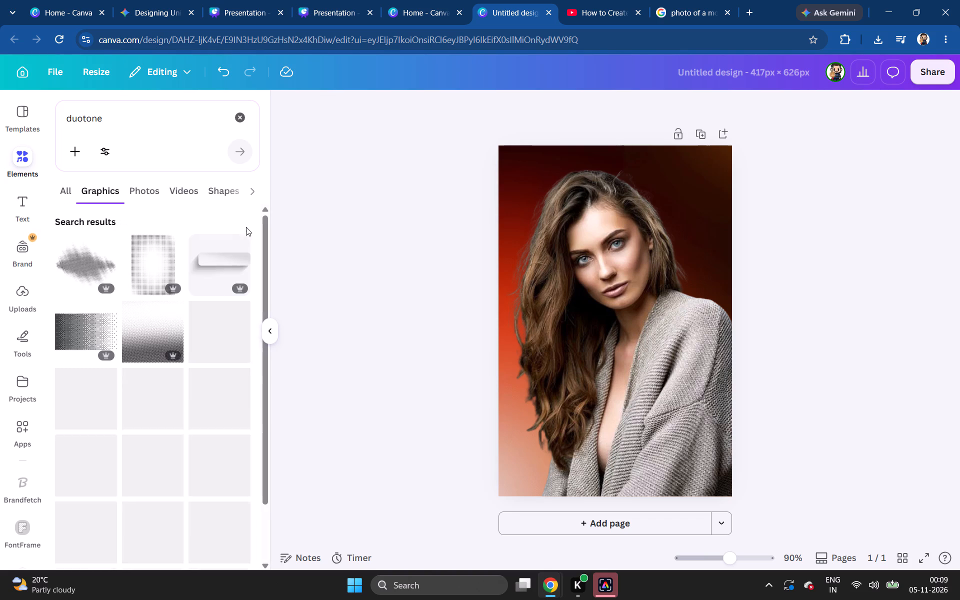
scroll(213, 340, down, 4)
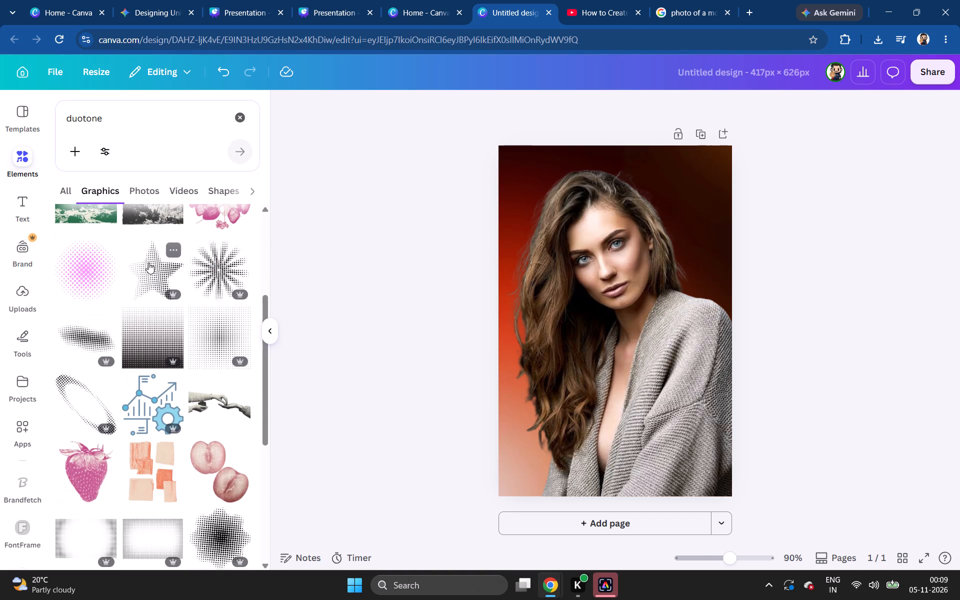
scroll(224, 407, down, 3)
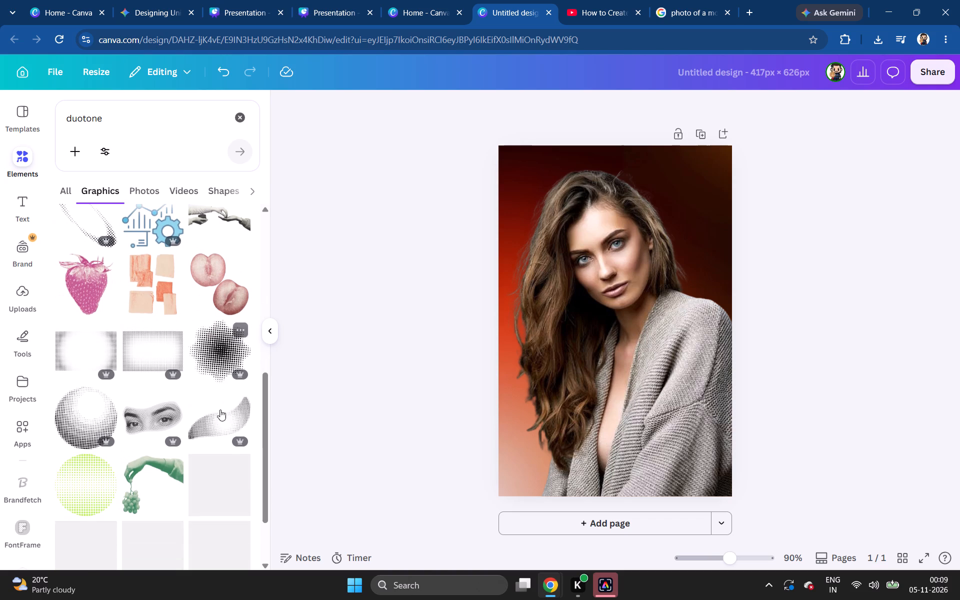
Add the pink duotone strawberry graphic to the page and move it up over the model's face, centred horizontally.
click(90, 297)
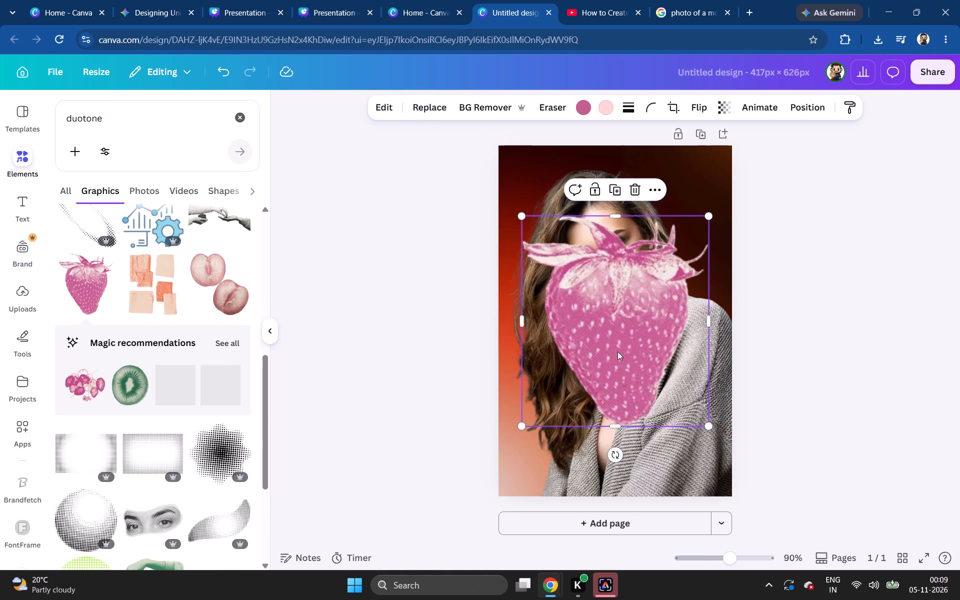
drag(619, 316, 600, 284)
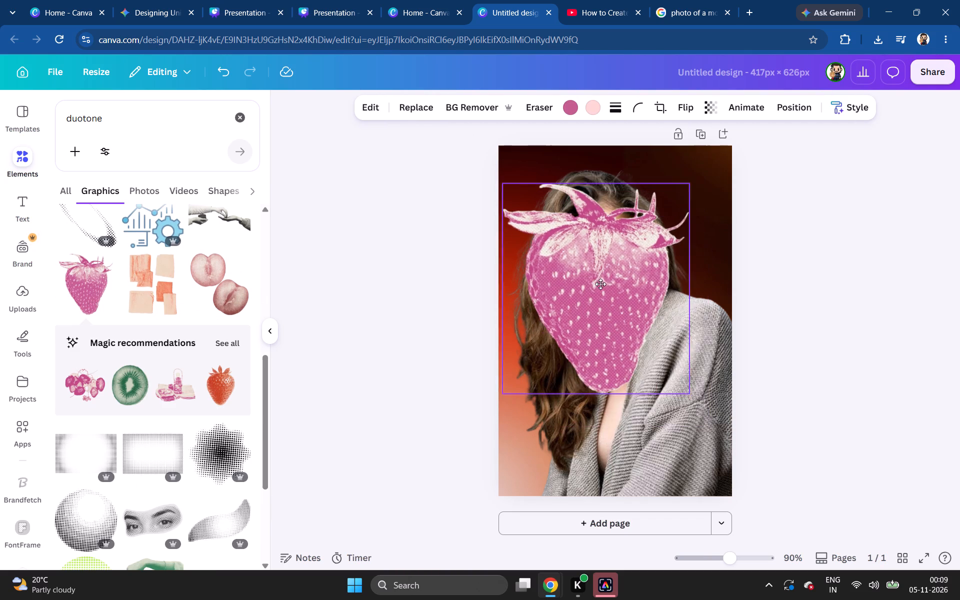
drag(600, 284, 619, 282)
click(619, 282)
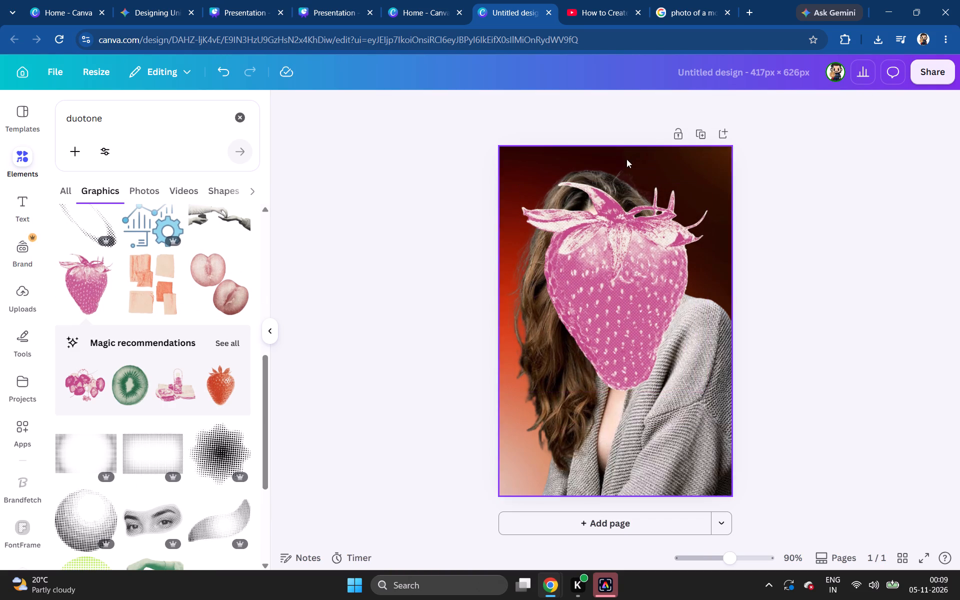
Look through the strawberry graphic's image editing options and its further commands for a duotone effect.
click(654, 295)
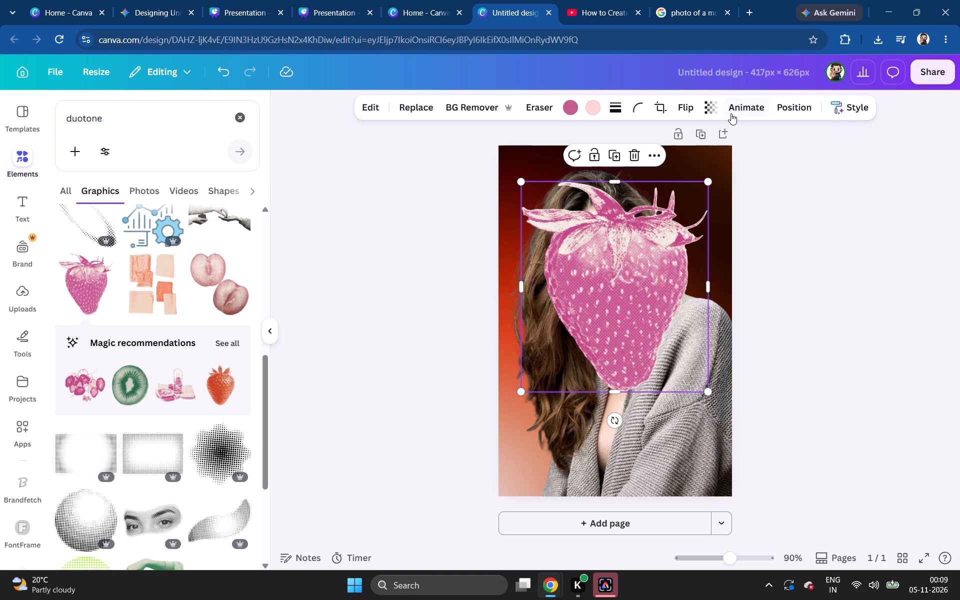
click(366, 119)
click(367, 108)
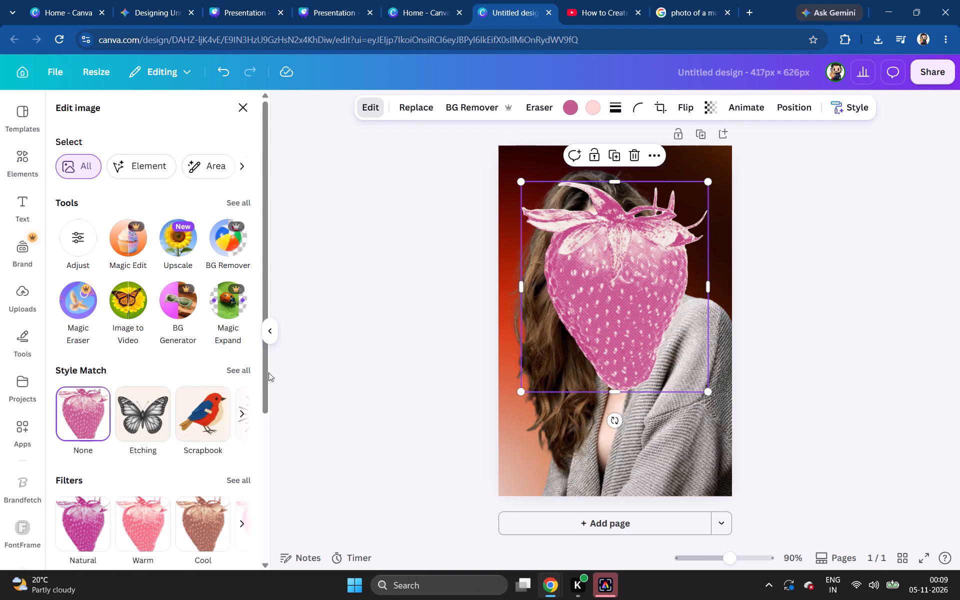
scroll(201, 480, down, 6)
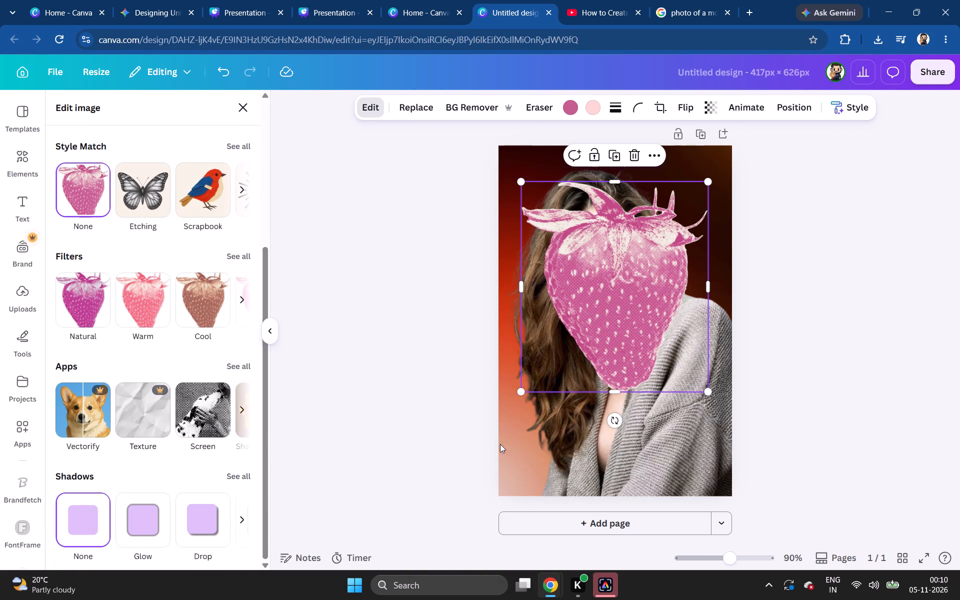
right_click(607, 302)
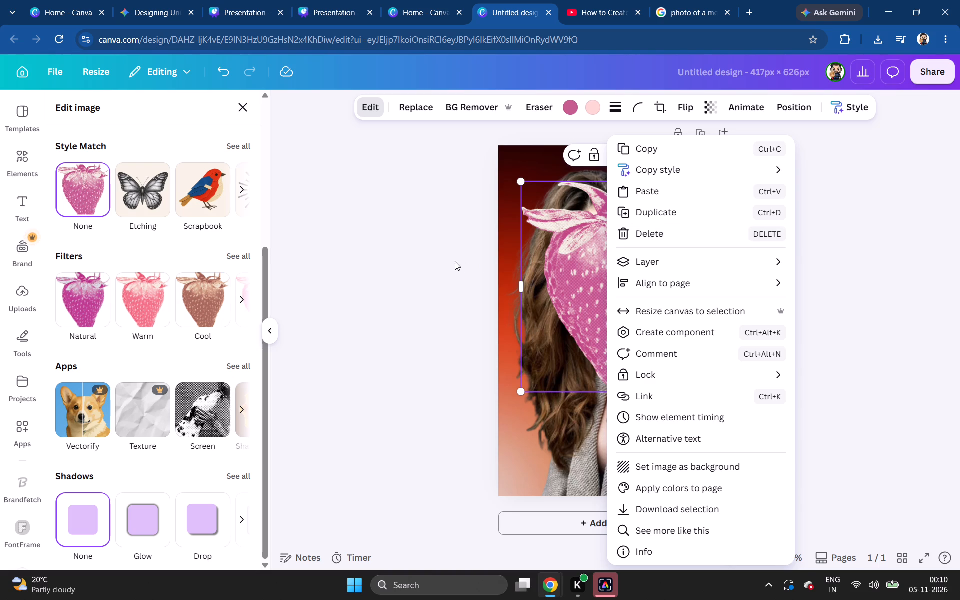
click(420, 259)
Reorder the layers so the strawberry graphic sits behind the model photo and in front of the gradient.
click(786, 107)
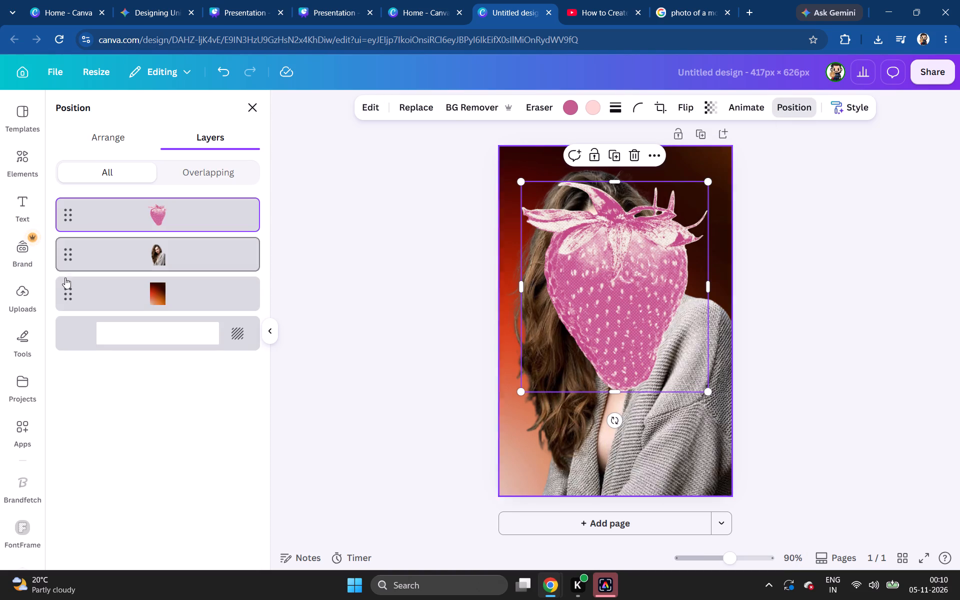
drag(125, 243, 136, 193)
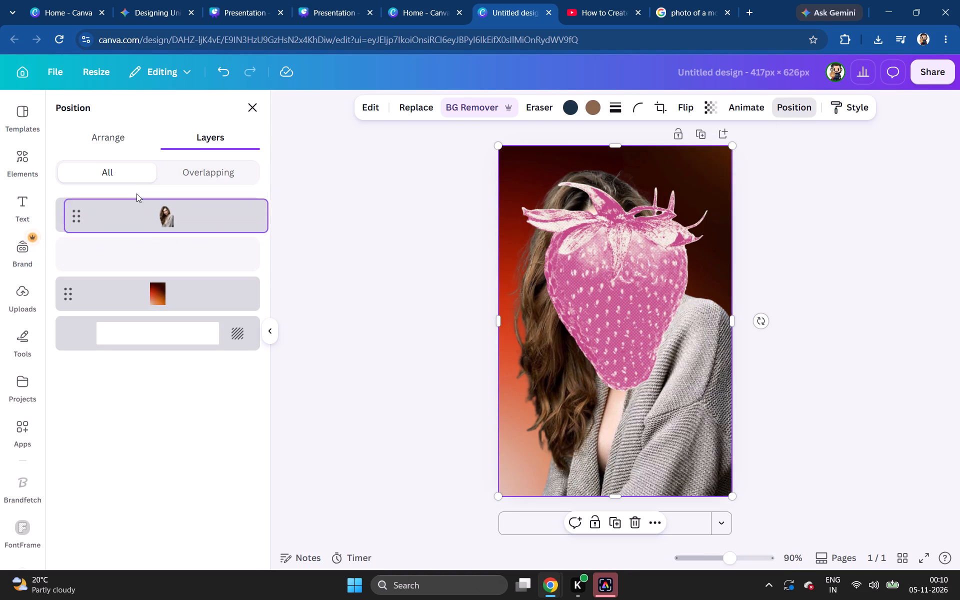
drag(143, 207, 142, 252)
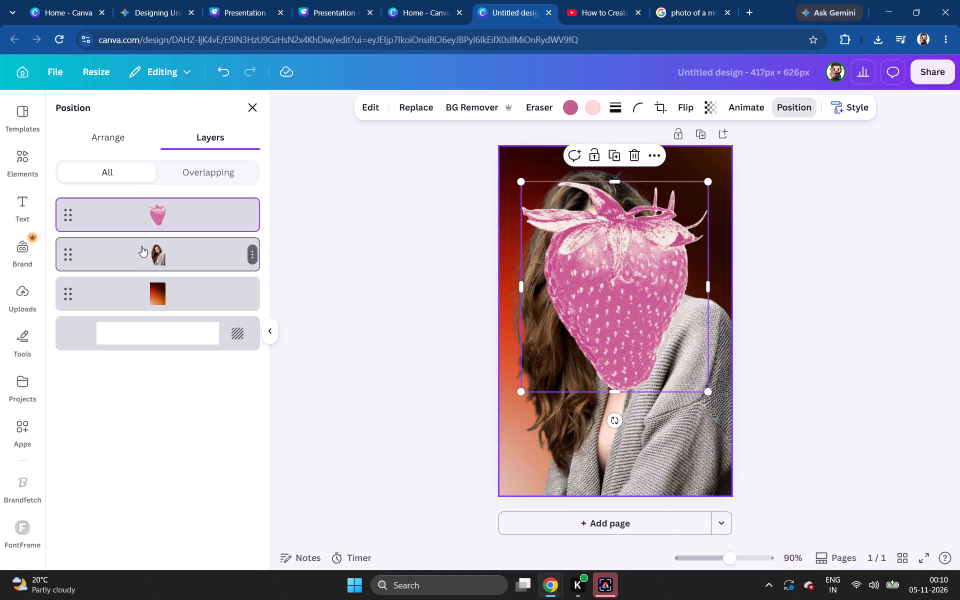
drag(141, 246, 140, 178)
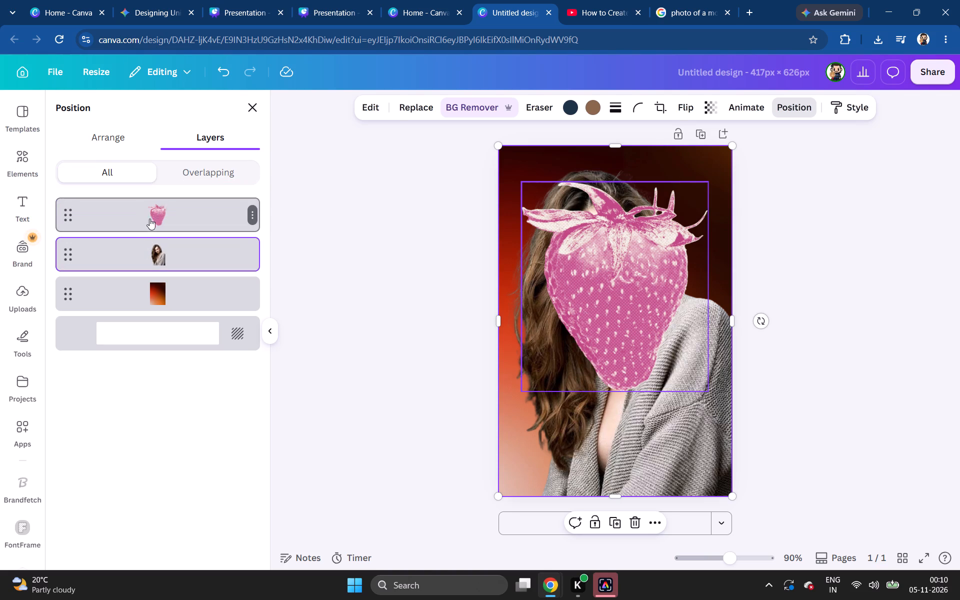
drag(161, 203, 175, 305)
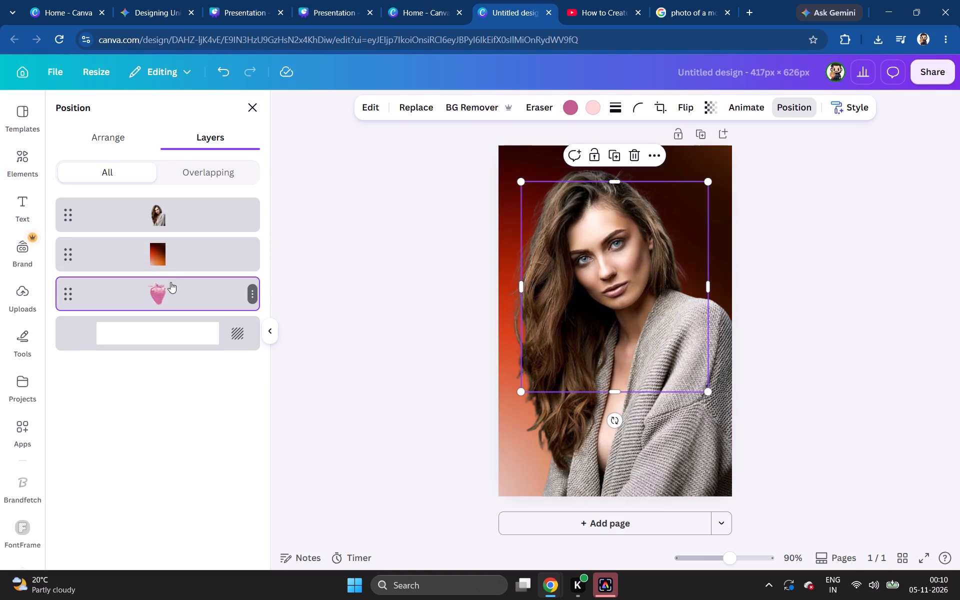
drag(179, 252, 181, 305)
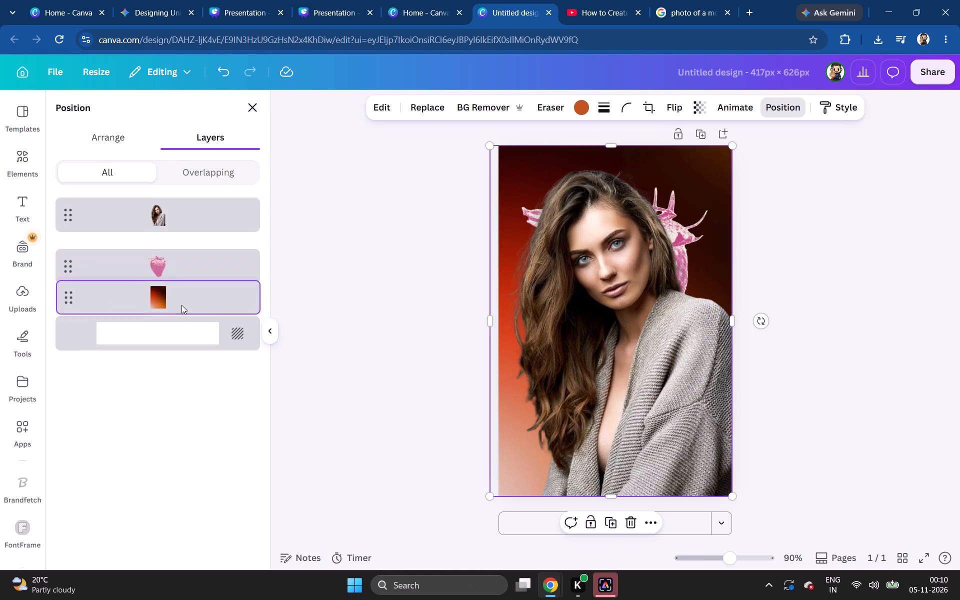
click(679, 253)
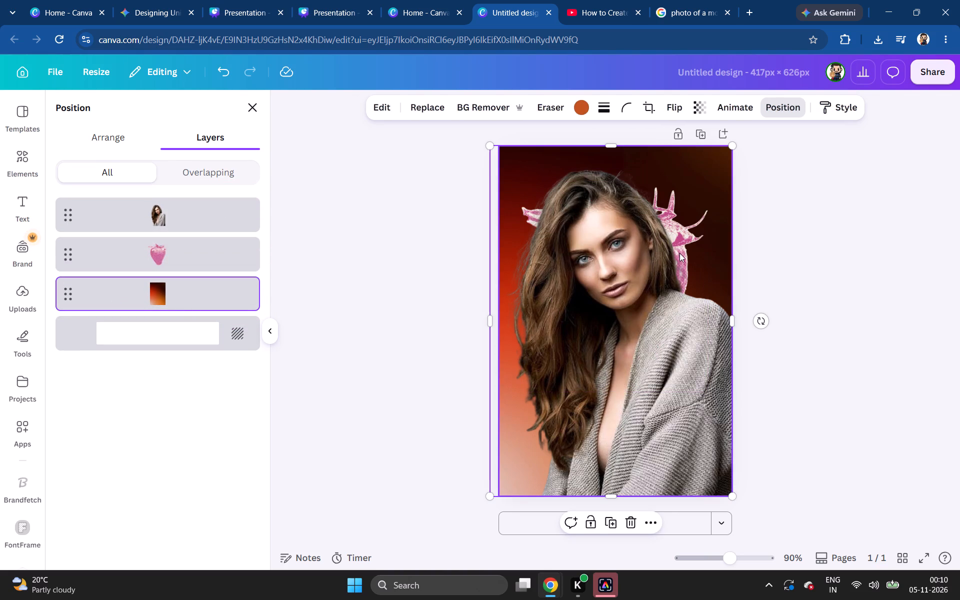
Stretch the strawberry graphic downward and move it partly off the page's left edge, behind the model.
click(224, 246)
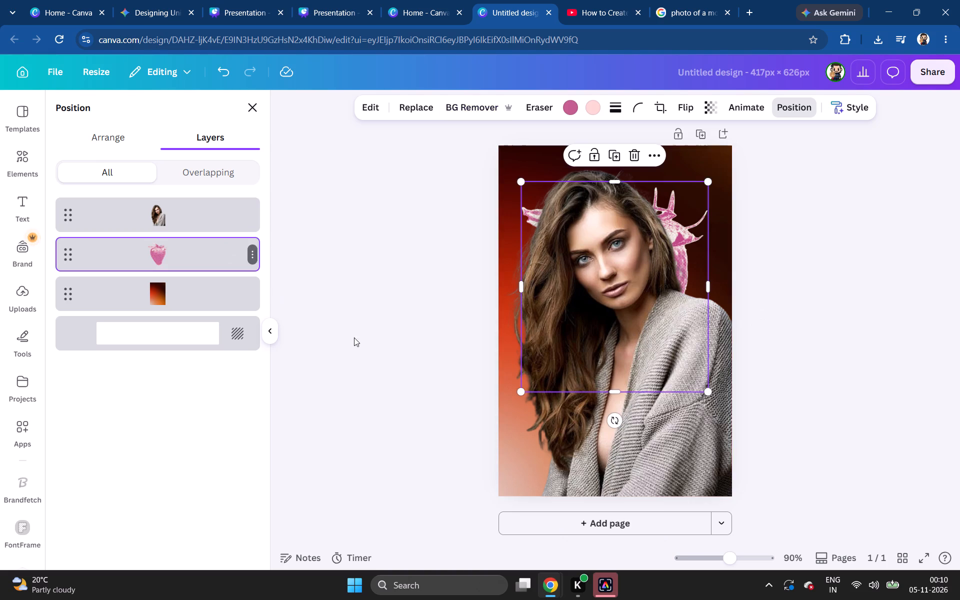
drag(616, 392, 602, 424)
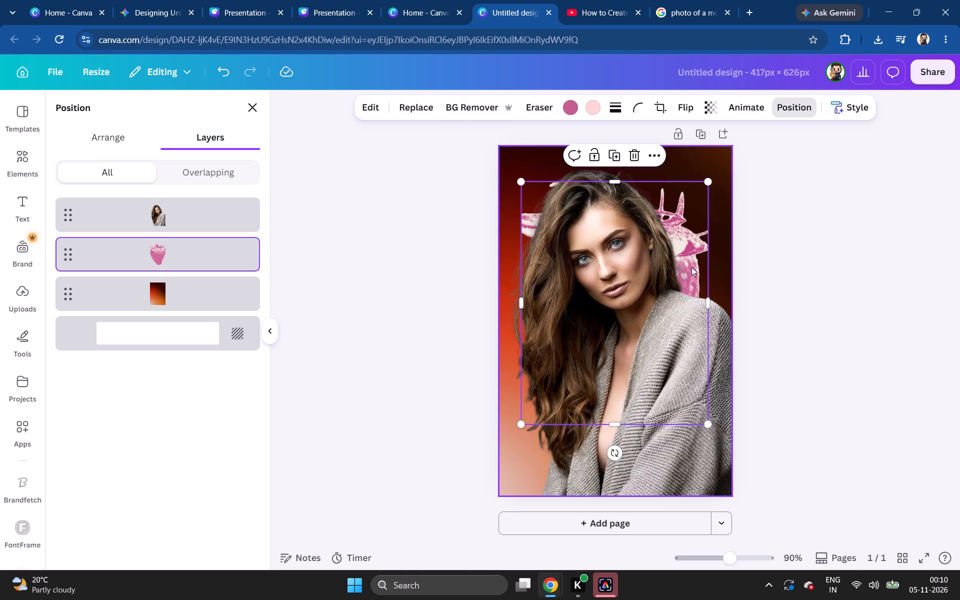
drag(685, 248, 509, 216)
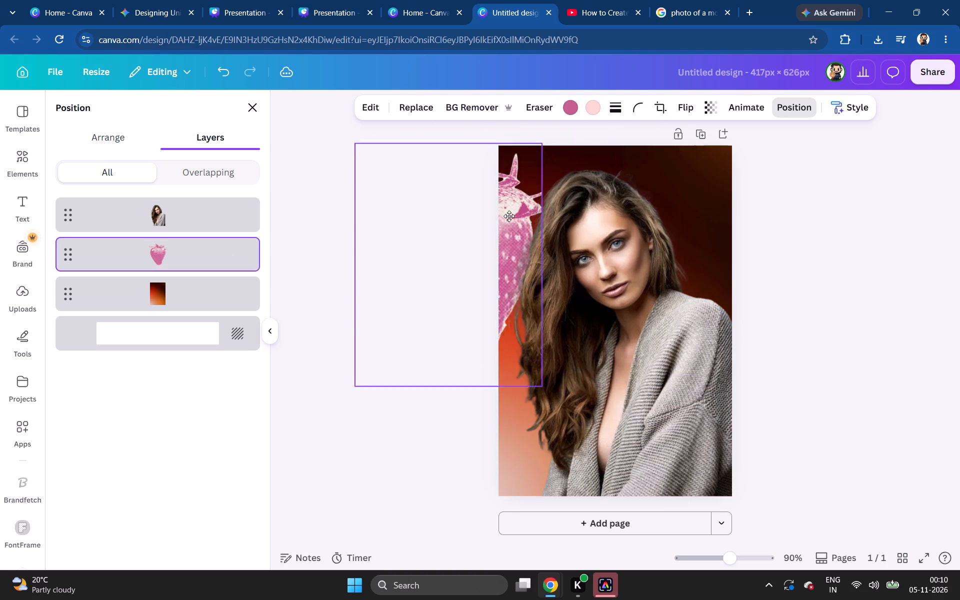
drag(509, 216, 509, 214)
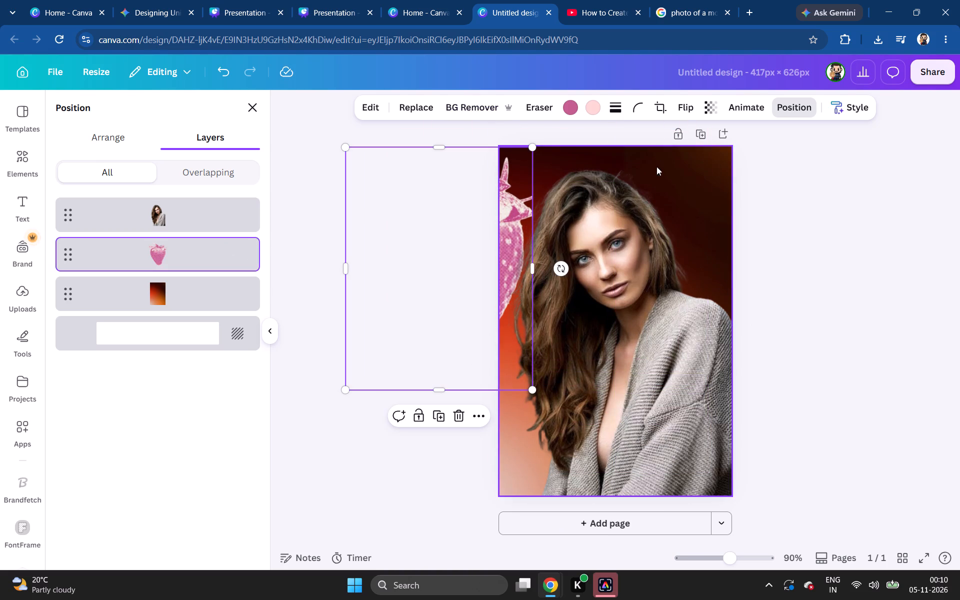
Delete the strawberry graphic from the page.
right_click(512, 226)
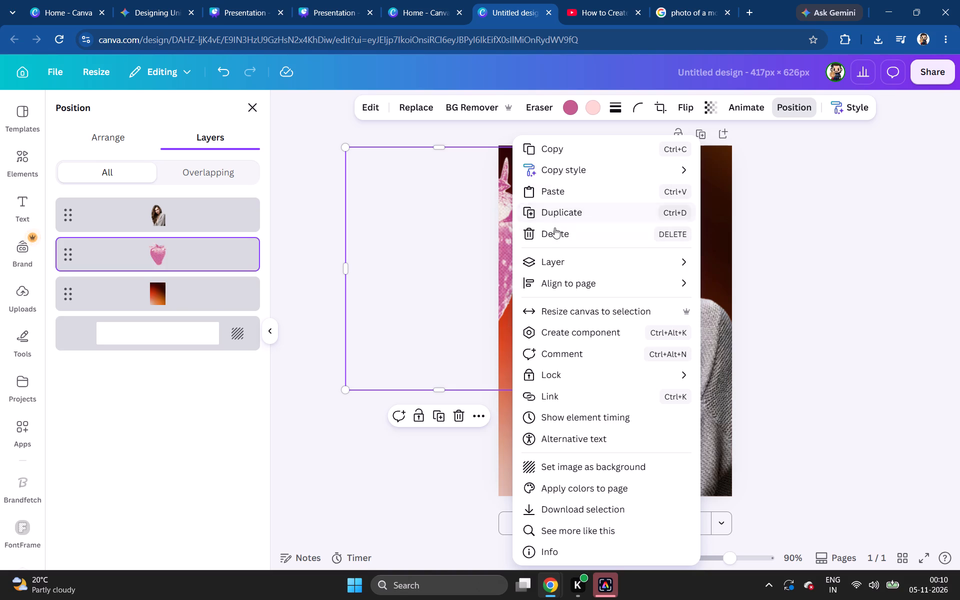
click(554, 229)
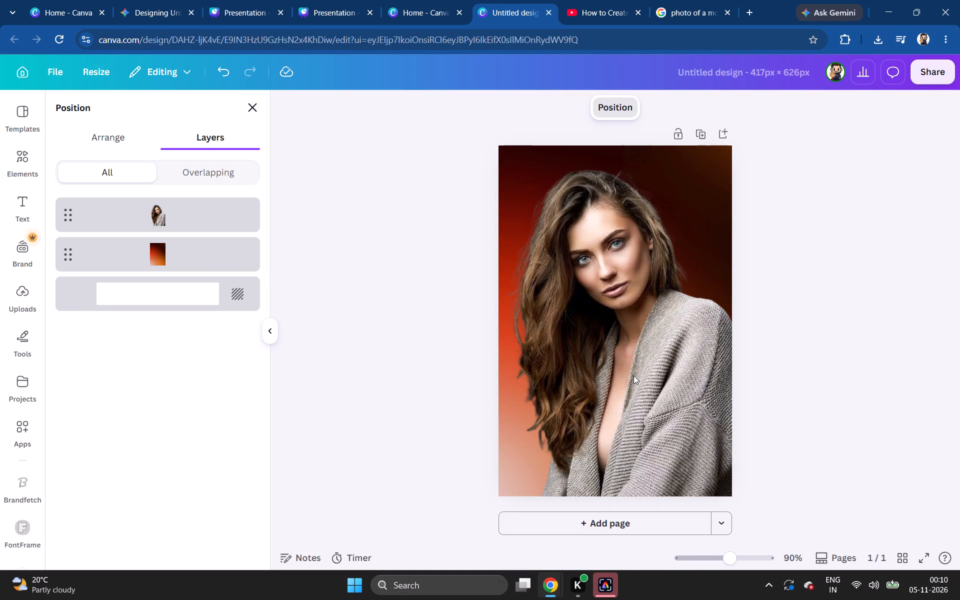
Play the YouTube tutorial's part showing the Duotone presets, and return to the Canva design.
click(592, 14)
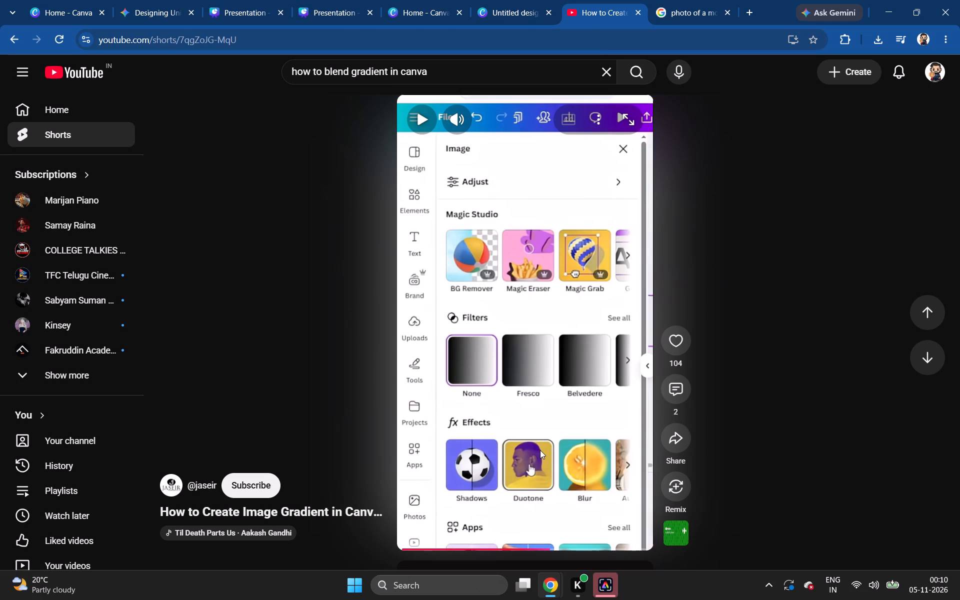
click(517, 405)
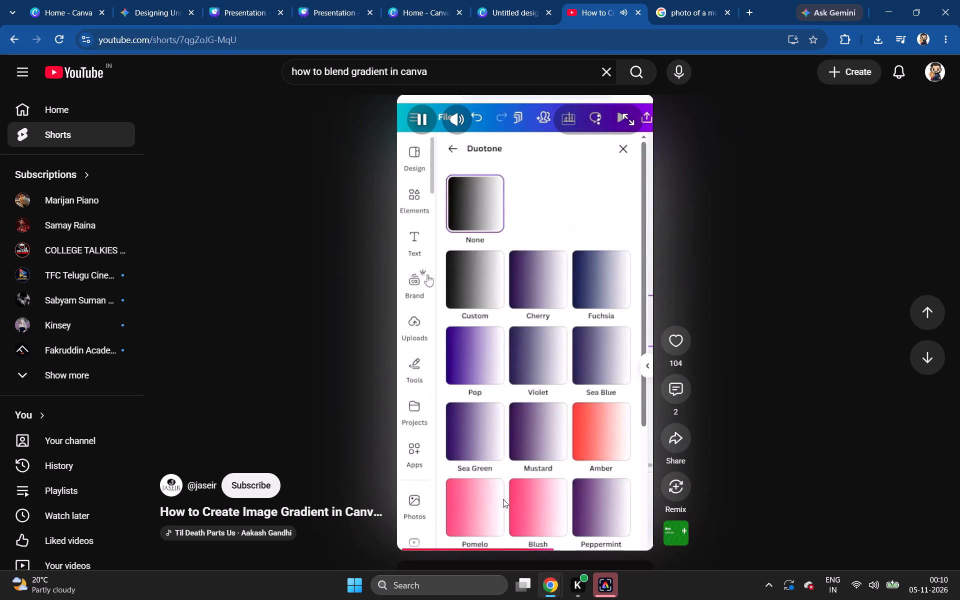
click(514, 468)
click(497, 12)
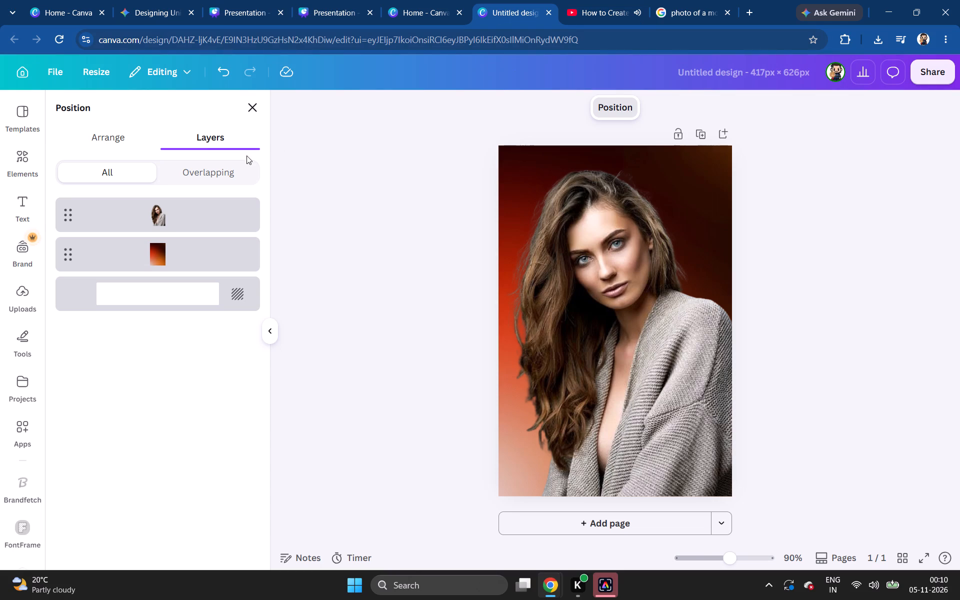
Clear the "duotone" element search and browse the Photos category of the elements.
click(26, 163)
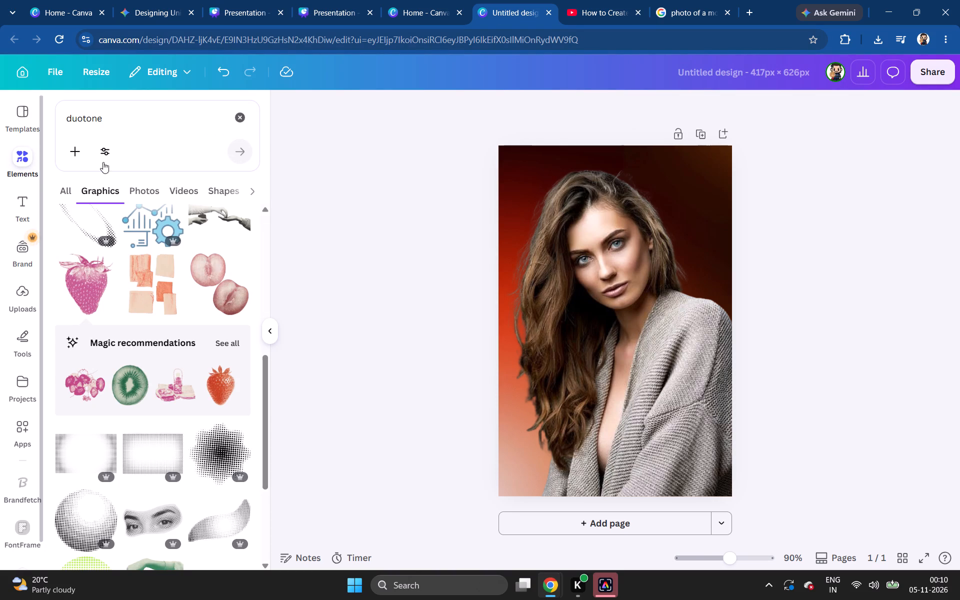
click(242, 118)
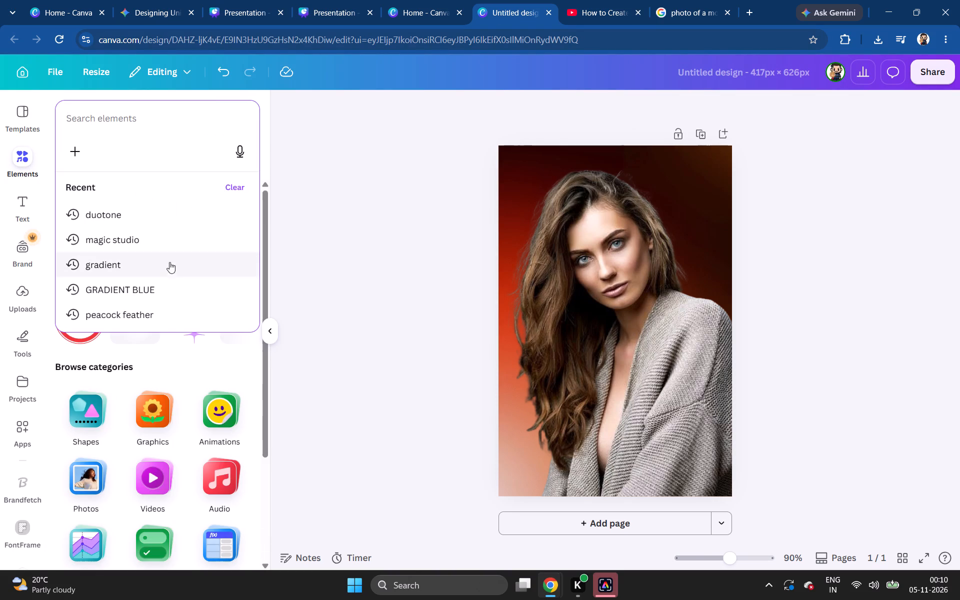
click(211, 352)
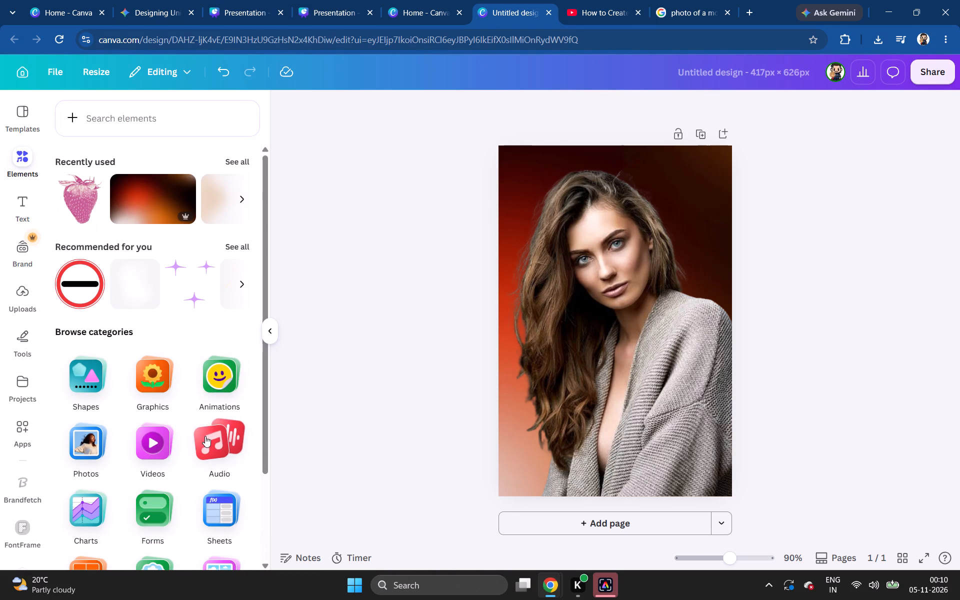
scroll(205, 435, up, 4)
click(10, 158)
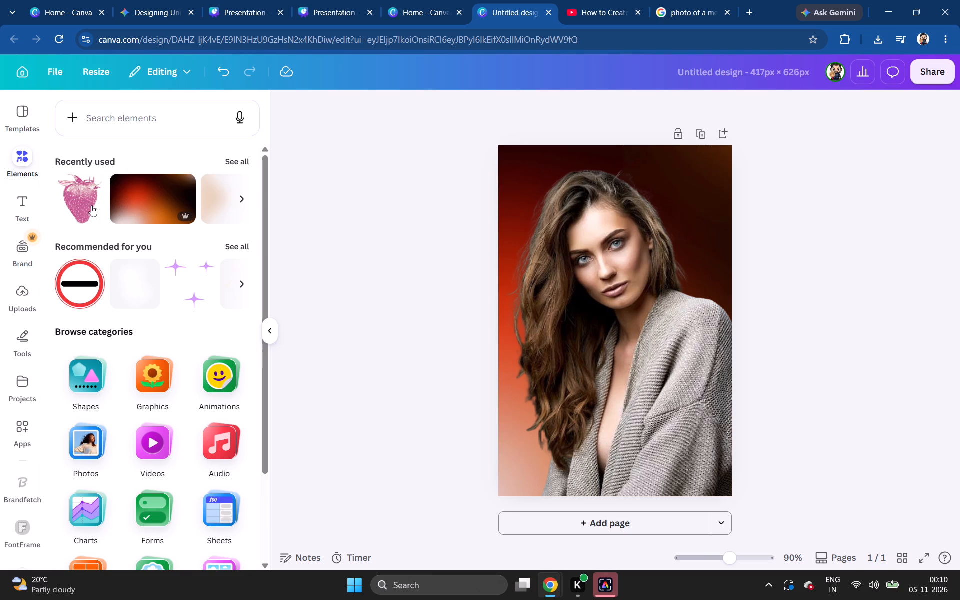
scroll(208, 355, down, 4)
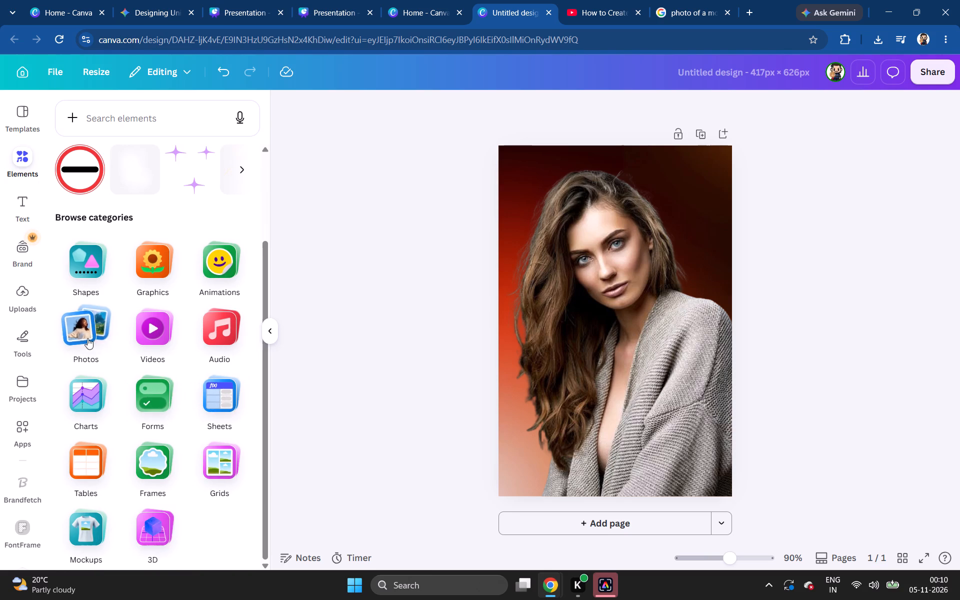
click(87, 337)
scroll(146, 399, down, 8)
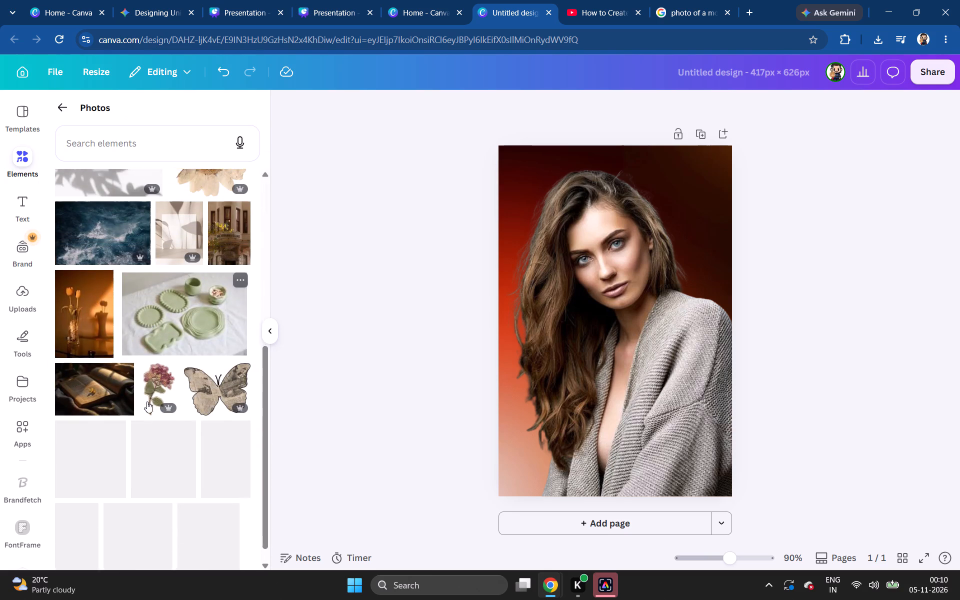
scroll(147, 401, up, 9)
click(27, 163)
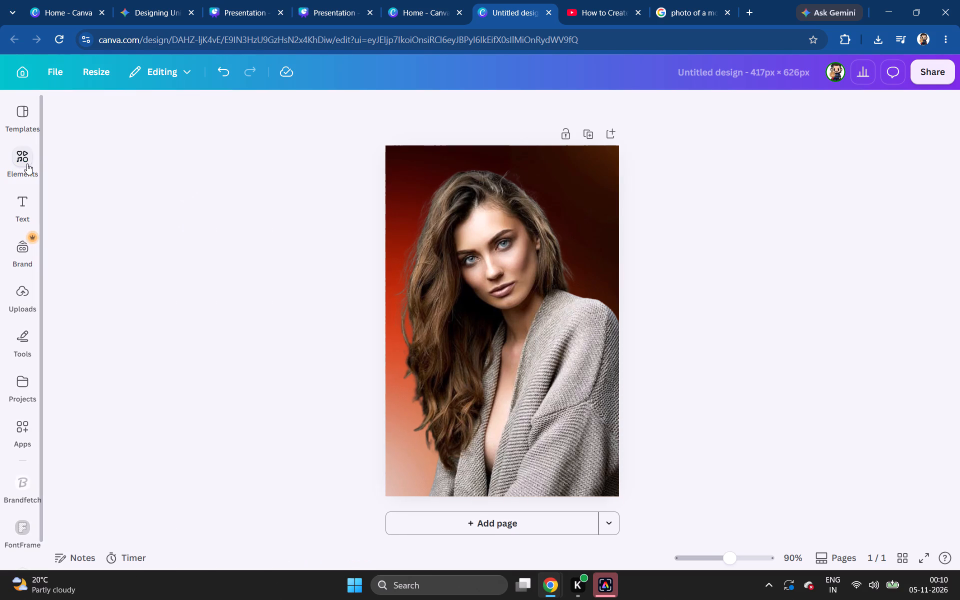
click(29, 166)
click(64, 110)
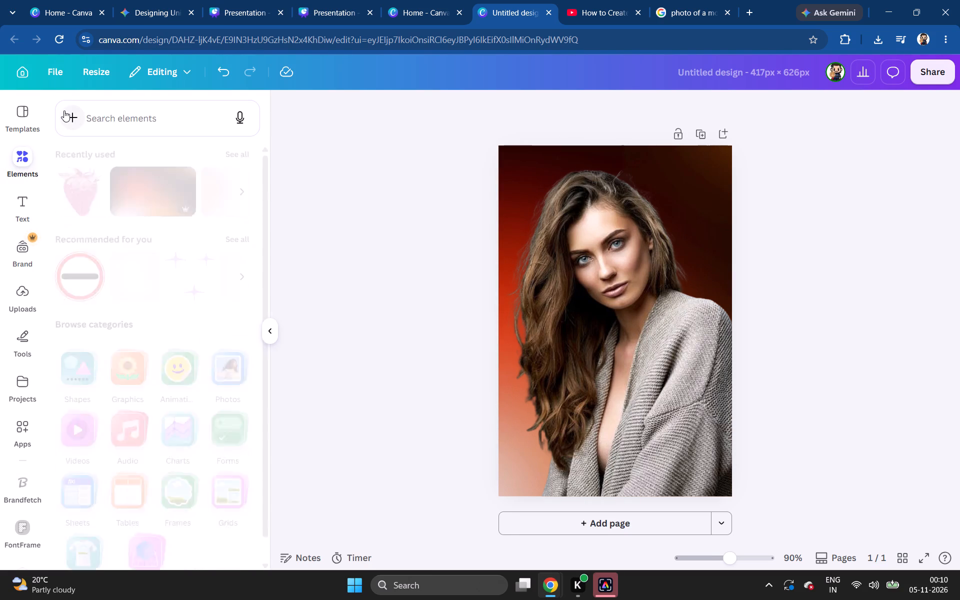
Browse the Graphics category and look over the list of element categories for what the tutorial uses.
click(162, 354)
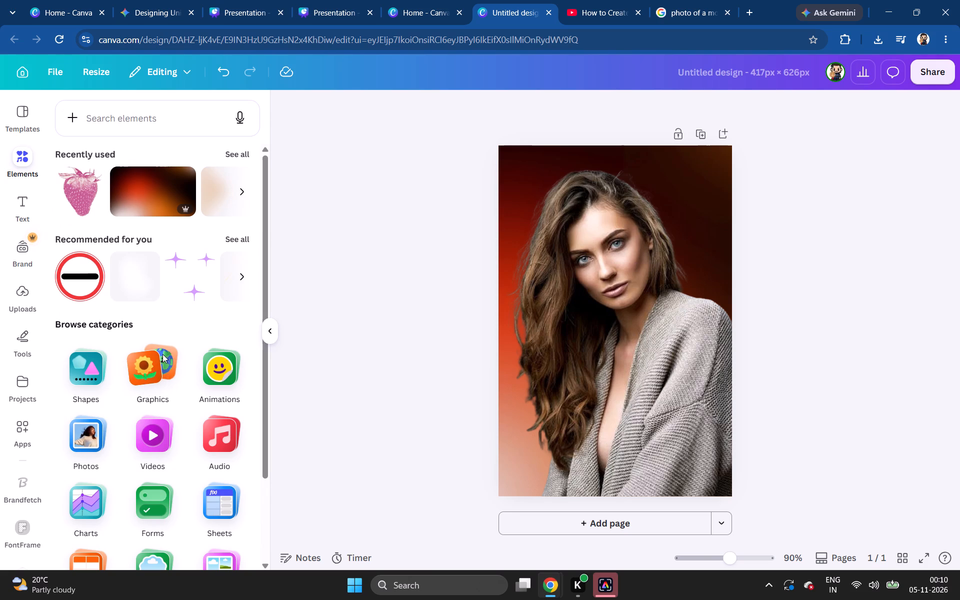
scroll(153, 342, down, 1)
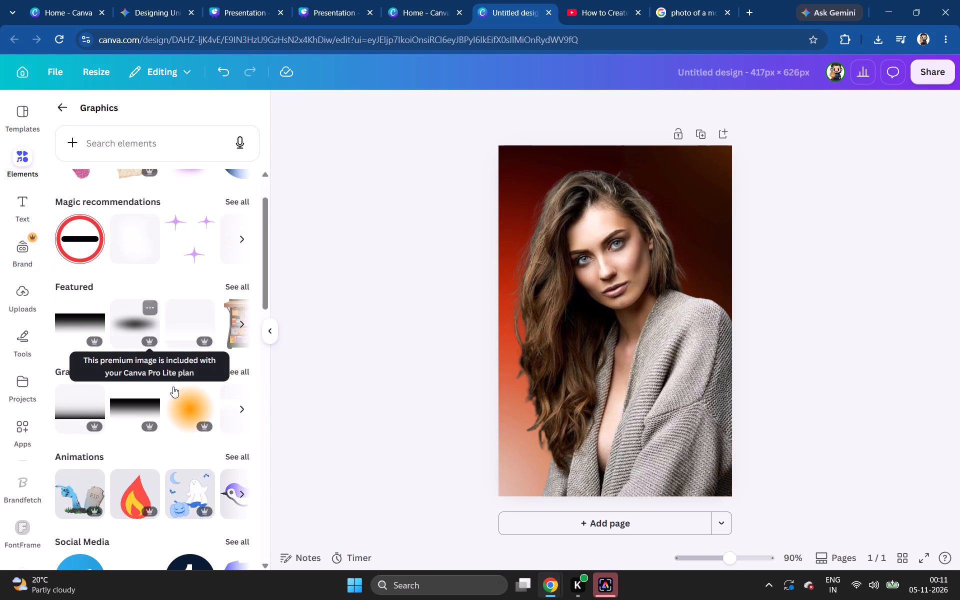
scroll(135, 425, down, 3)
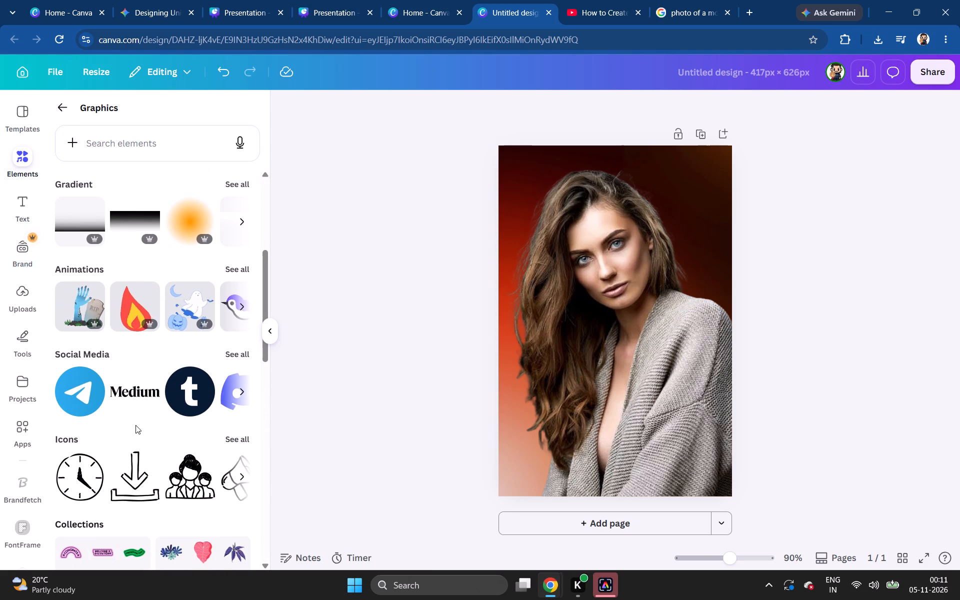
scroll(135, 425, down, 3)
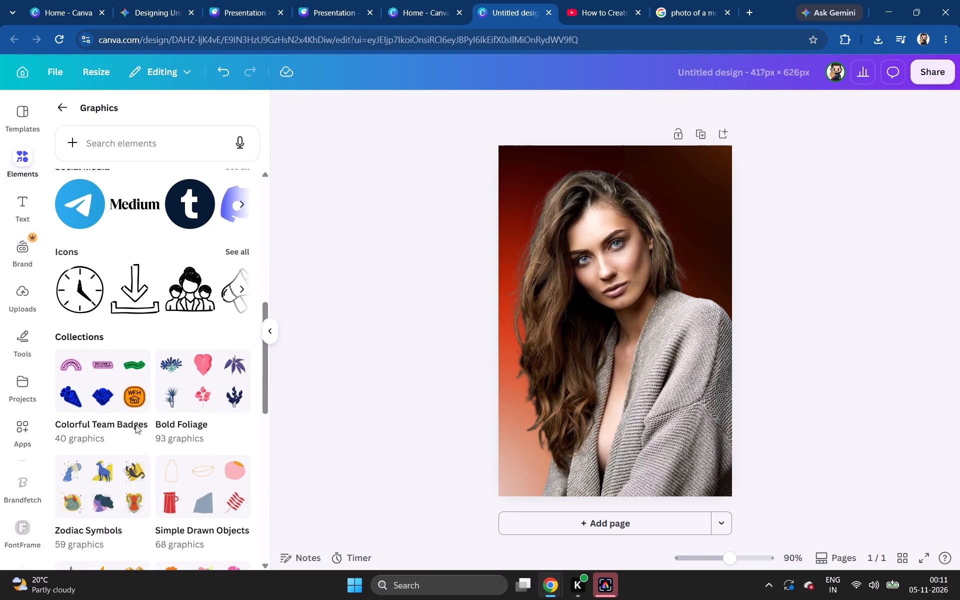
scroll(135, 425, down, 11)
scroll(135, 425, up, 6)
scroll(95, 391, up, 6)
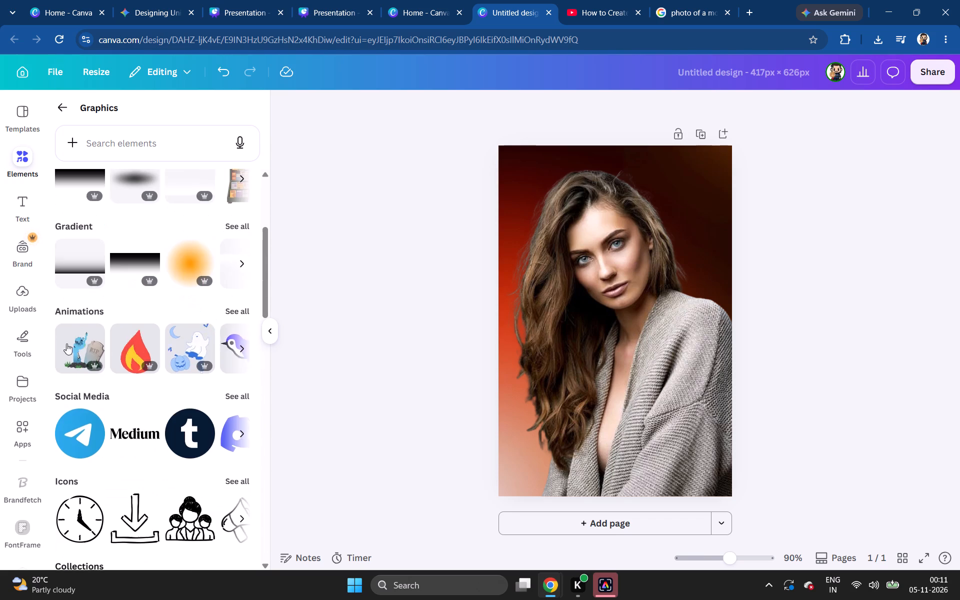
click(15, 153)
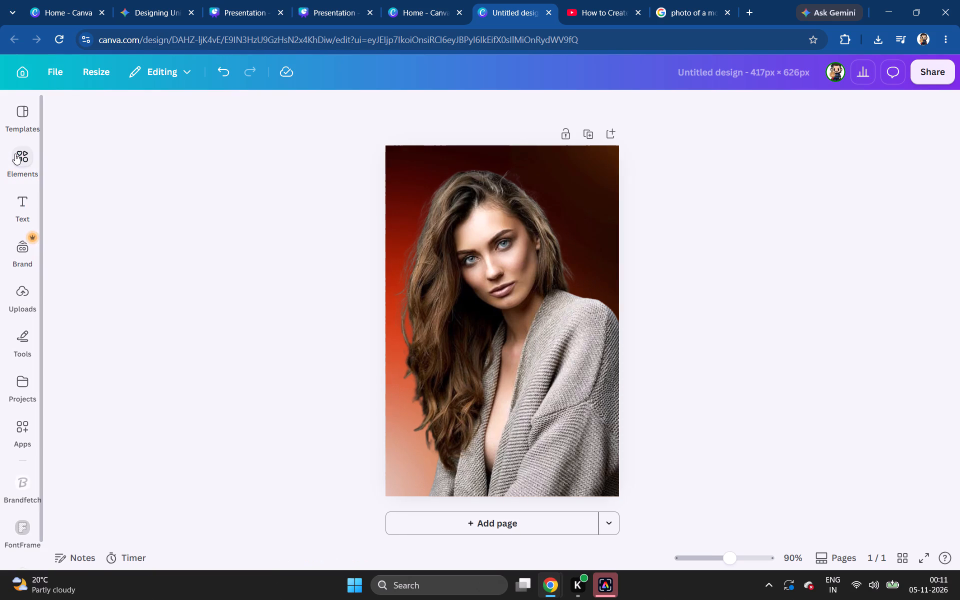
click(15, 153)
click(58, 106)
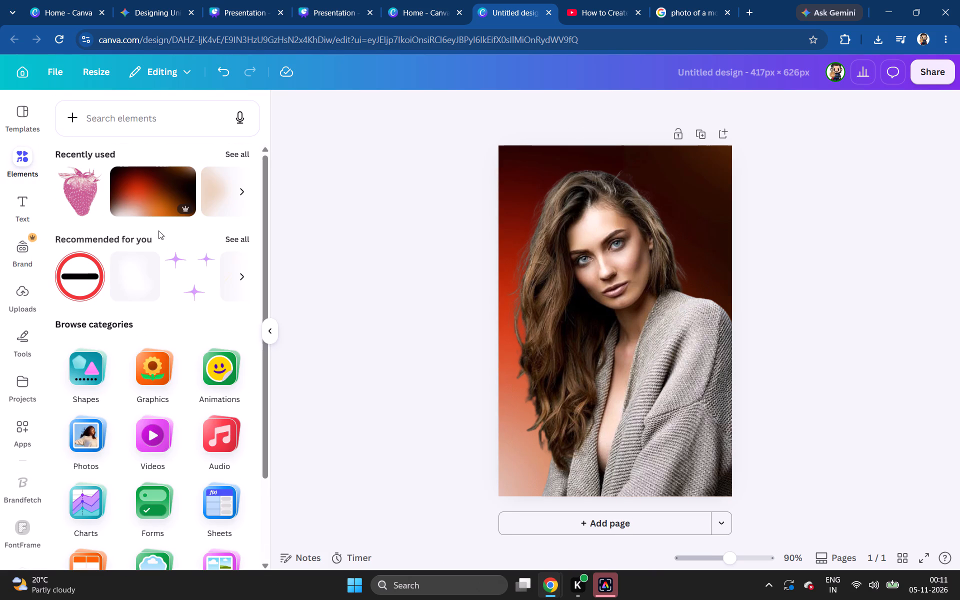
scroll(220, 399, down, 4)
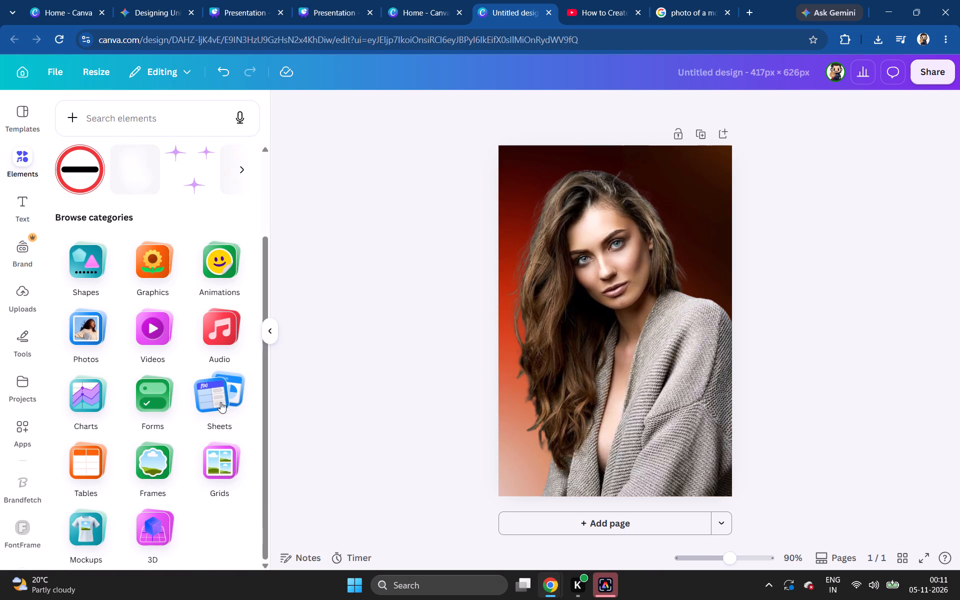
scroll(161, 438, up, 5)
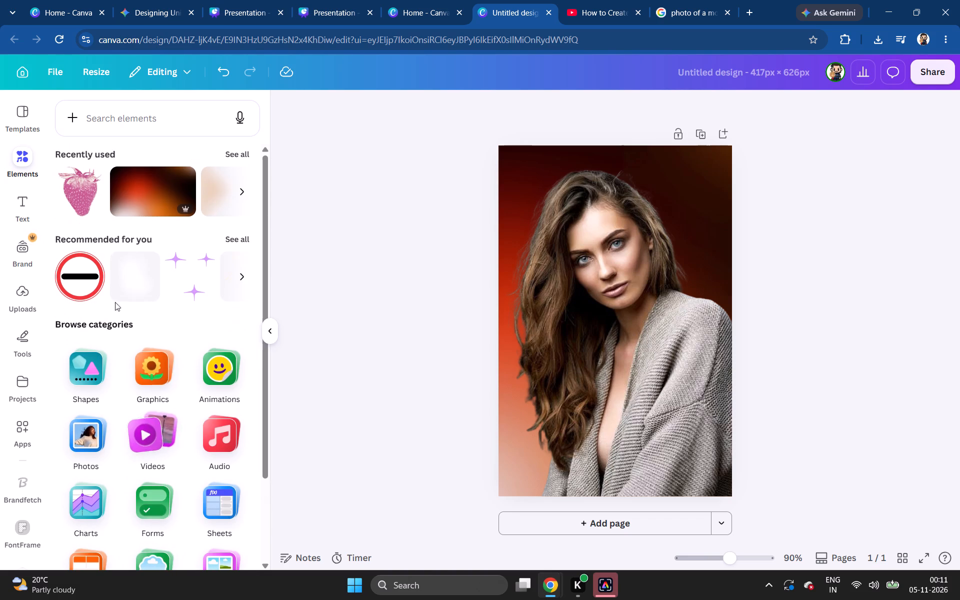
Switch back to the YouTube tutorial and rewind it to about 0:18, before the Duotone part.
click(570, 12)
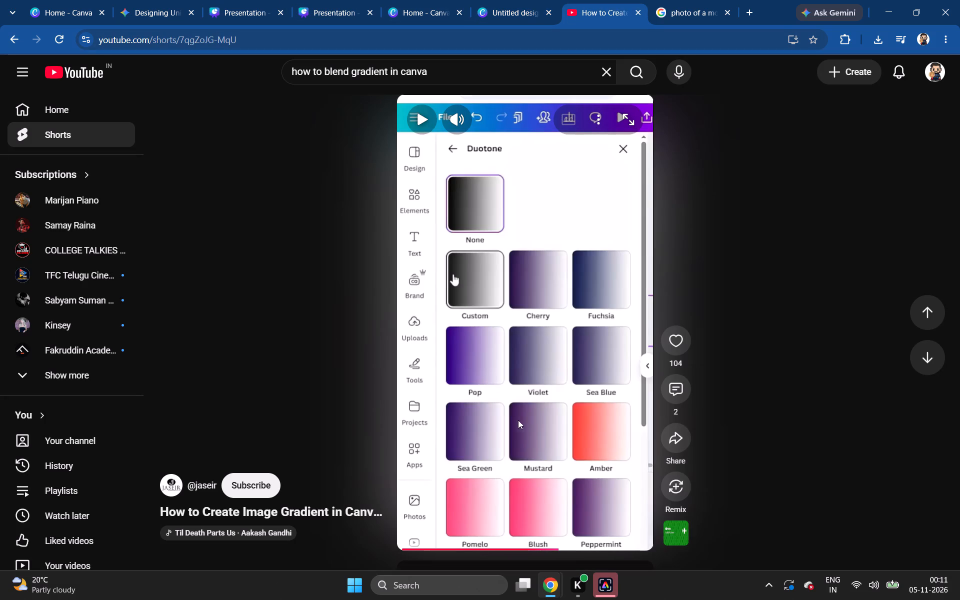
click(521, 546)
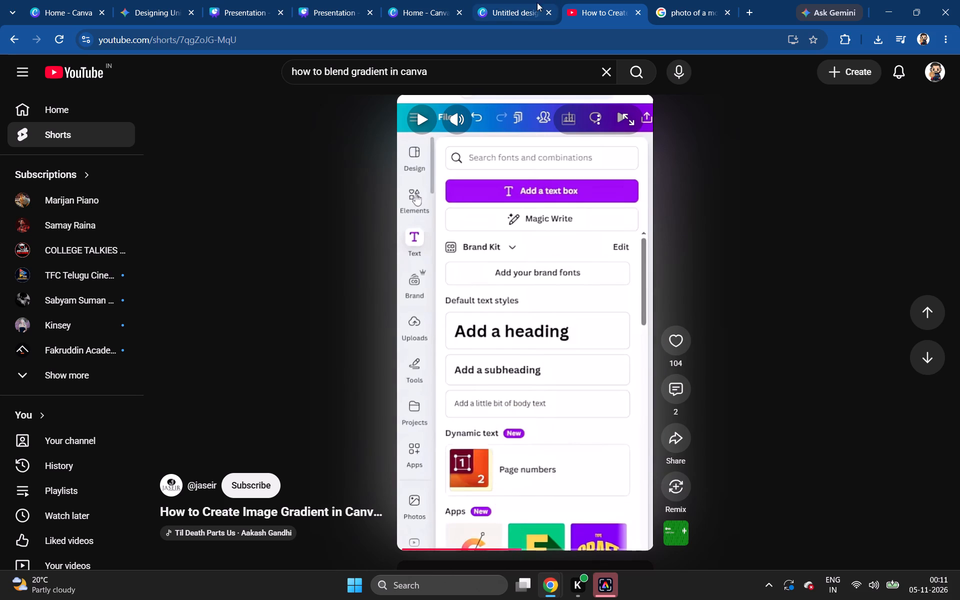
Switch to the Canva design and browse the Text section's recommended apps for one that matches the tutorial's effect.
click(502, 11)
click(22, 193)
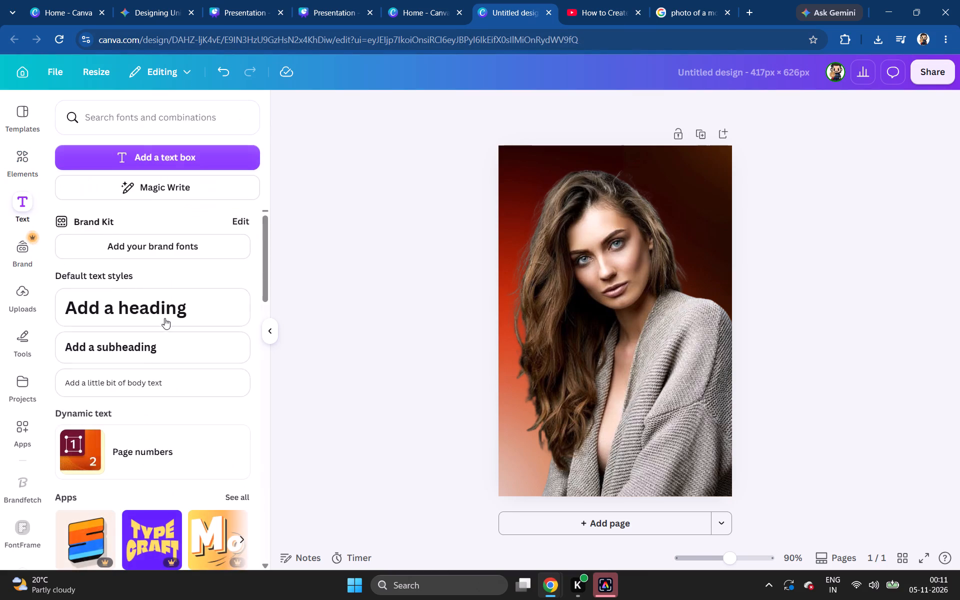
scroll(167, 329, down, 11)
scroll(166, 333, up, 9)
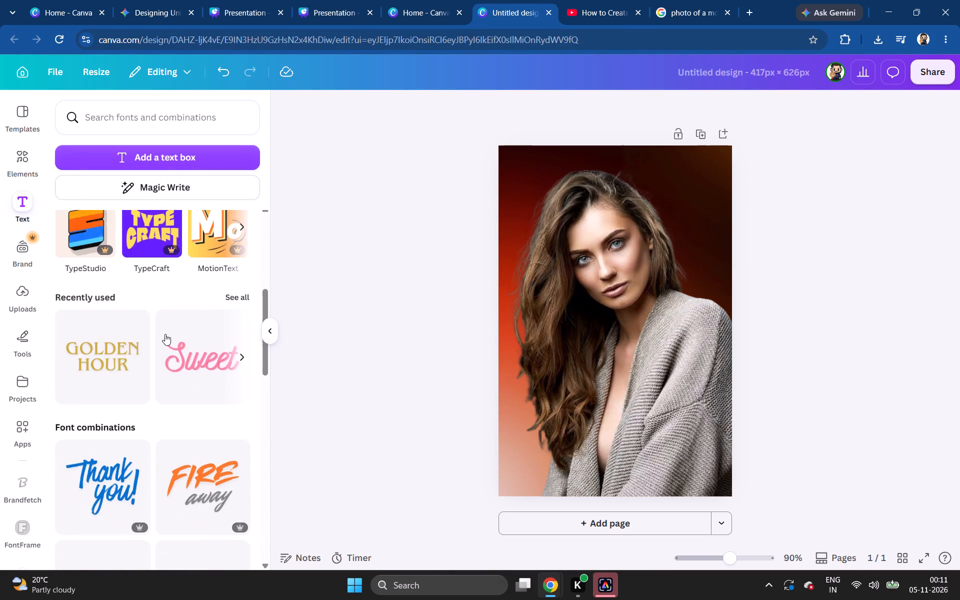
scroll(165, 334, up, 1)
click(234, 437)
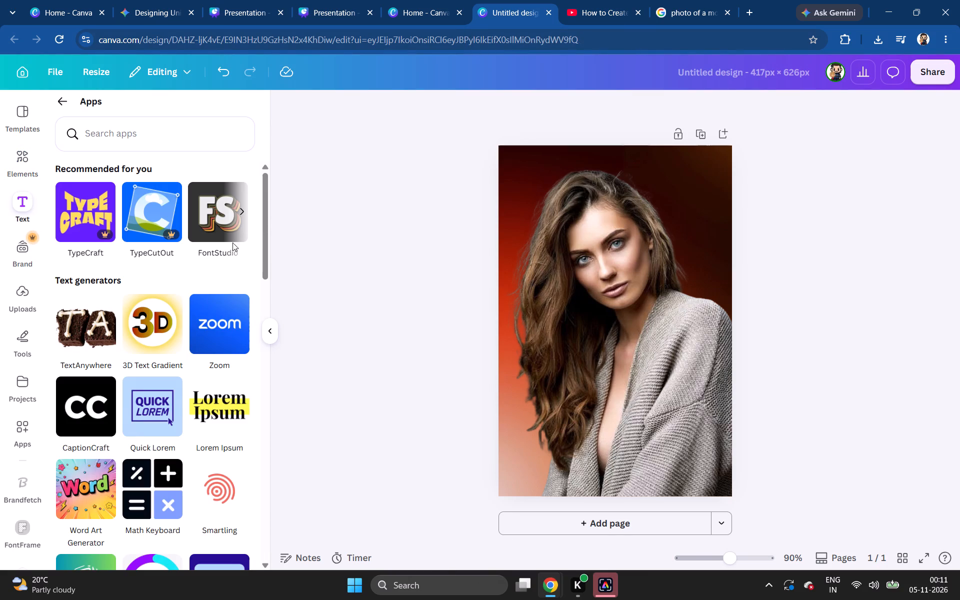
click(242, 214)
click(242, 214)
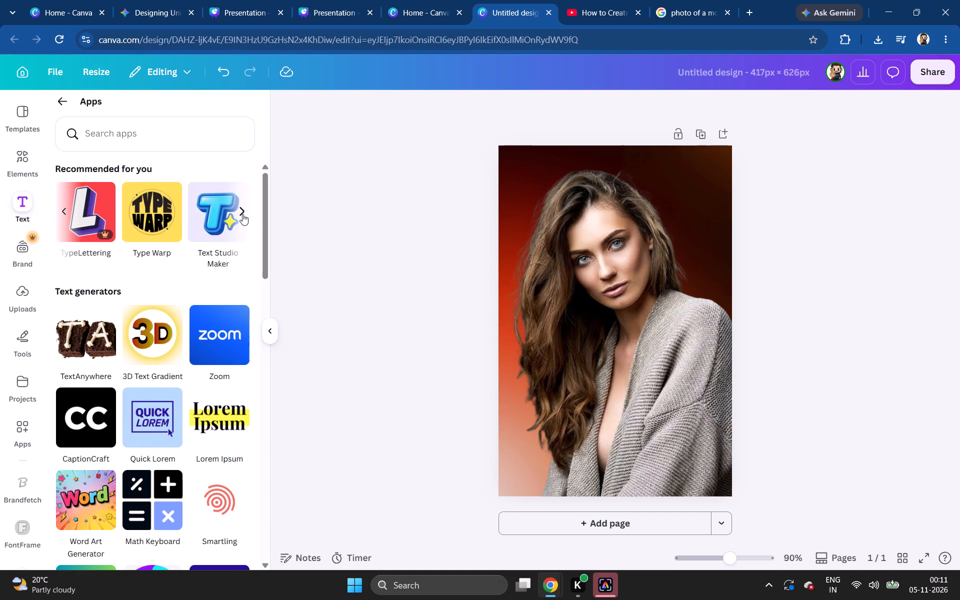
click(242, 214)
click(242, 214)
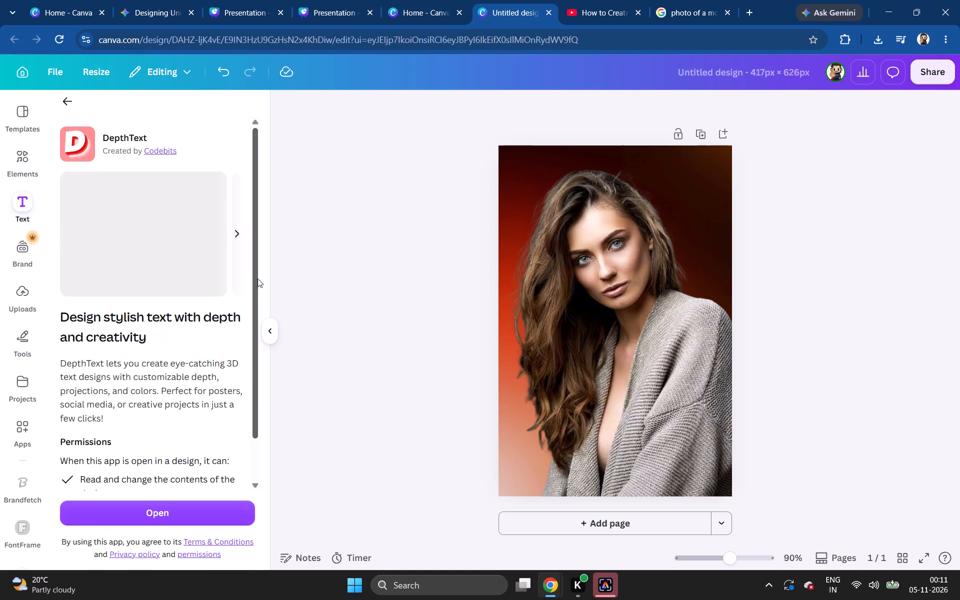
click(67, 104)
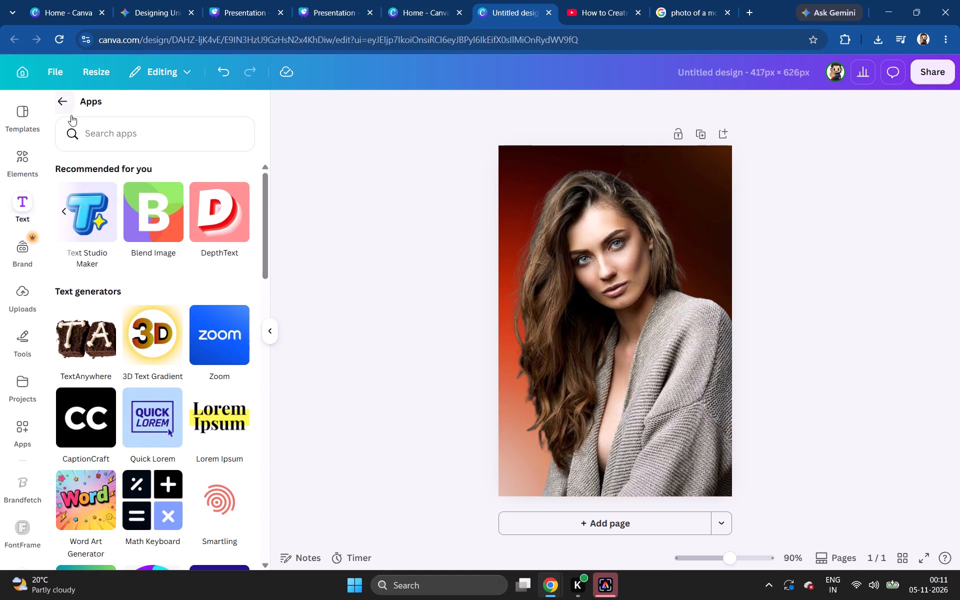
View the Blend Image app's preview and description, and open the app to examine its layer and blend mode options.
click(171, 223)
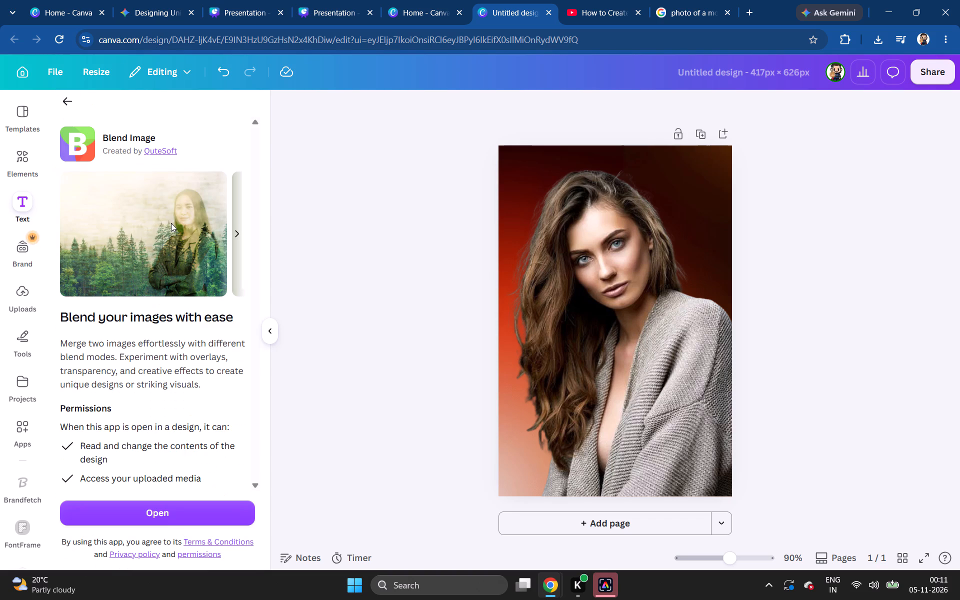
click(239, 235)
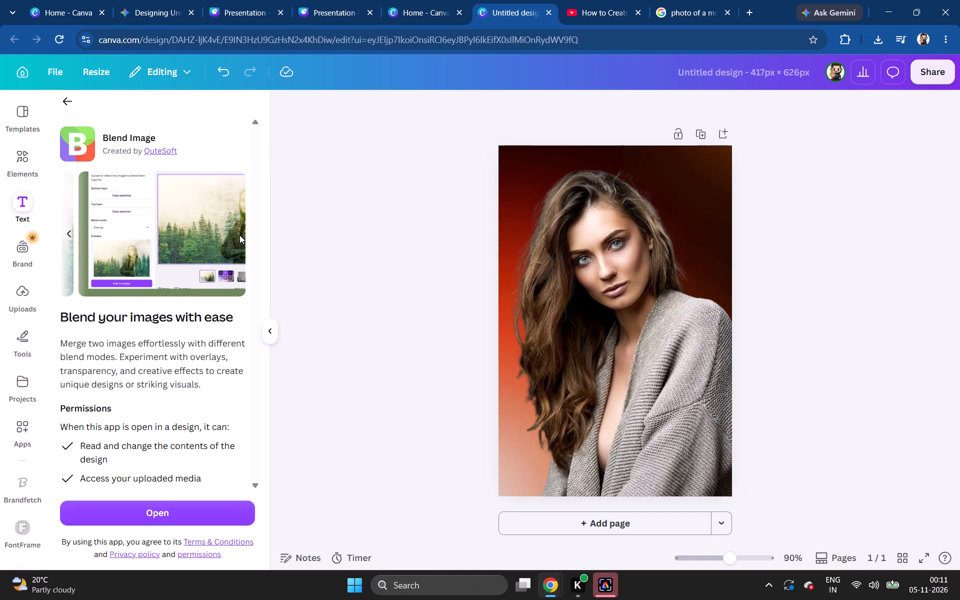
scroll(186, 330, down, 3)
click(156, 513)
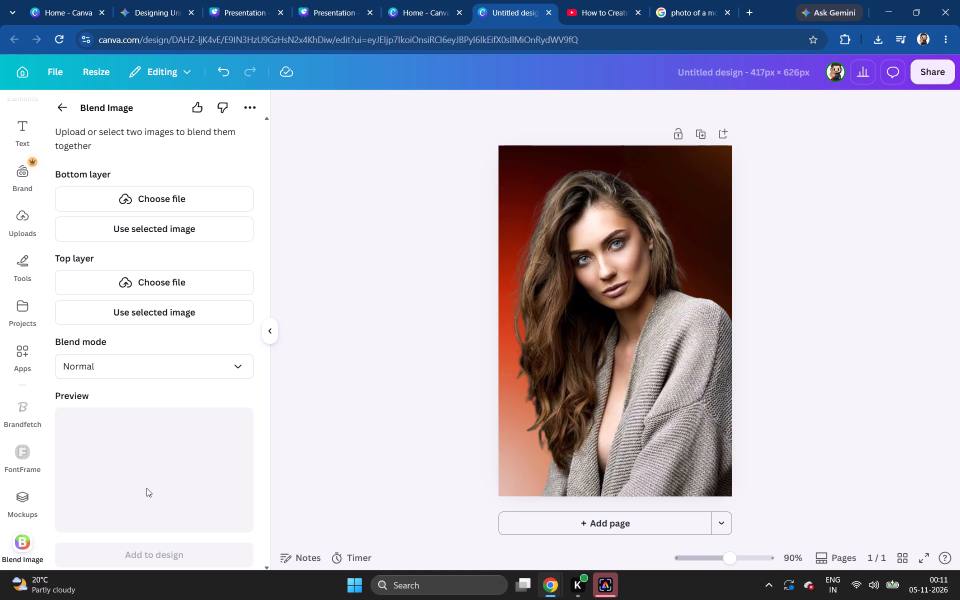
scroll(146, 488, down, 2)
Switch to the YouTube tutorial, play it up to the Duotone effect in the image settings and pause it there.
click(621, 6)
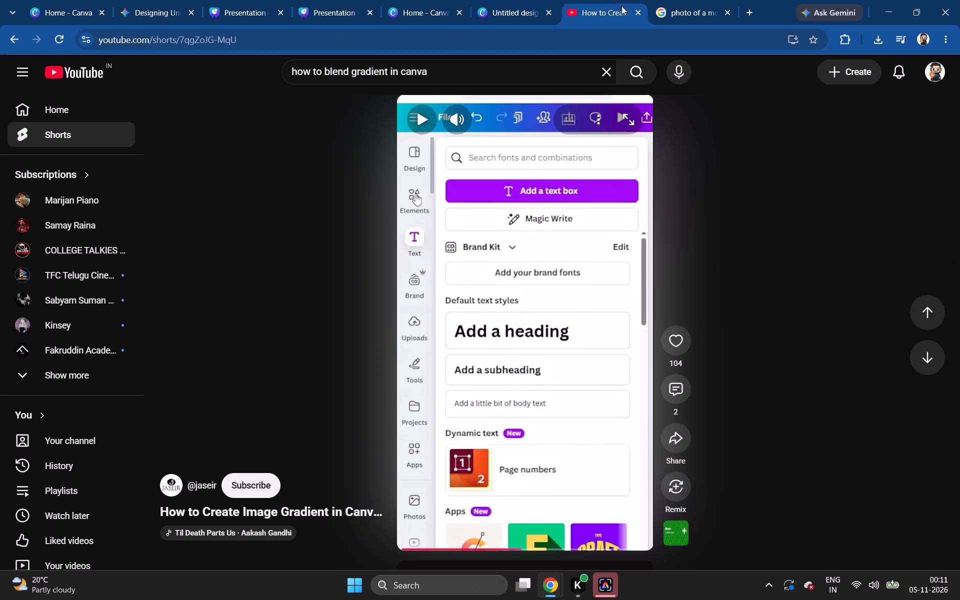
click(506, 407)
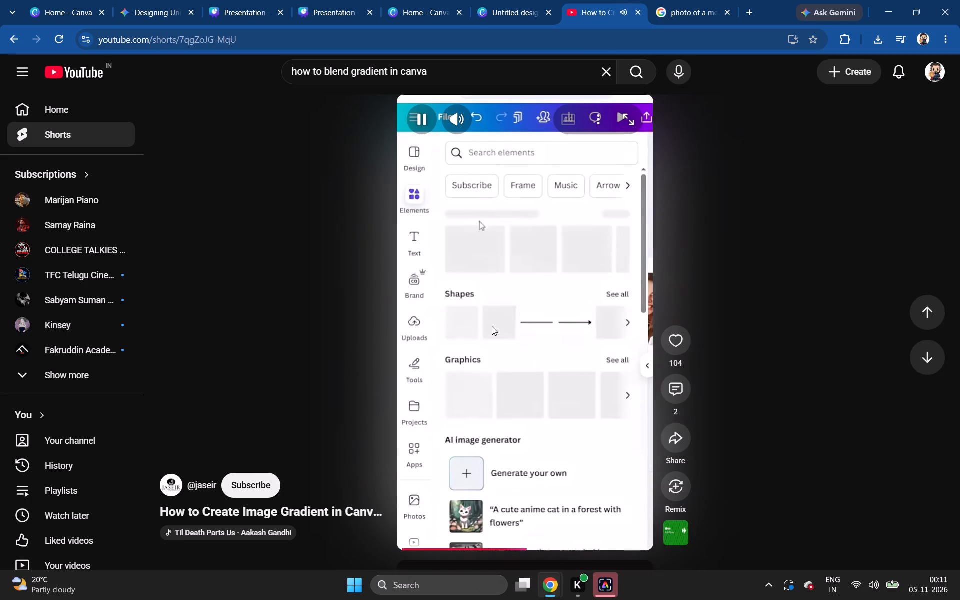
click(514, 294)
click(514, 293)
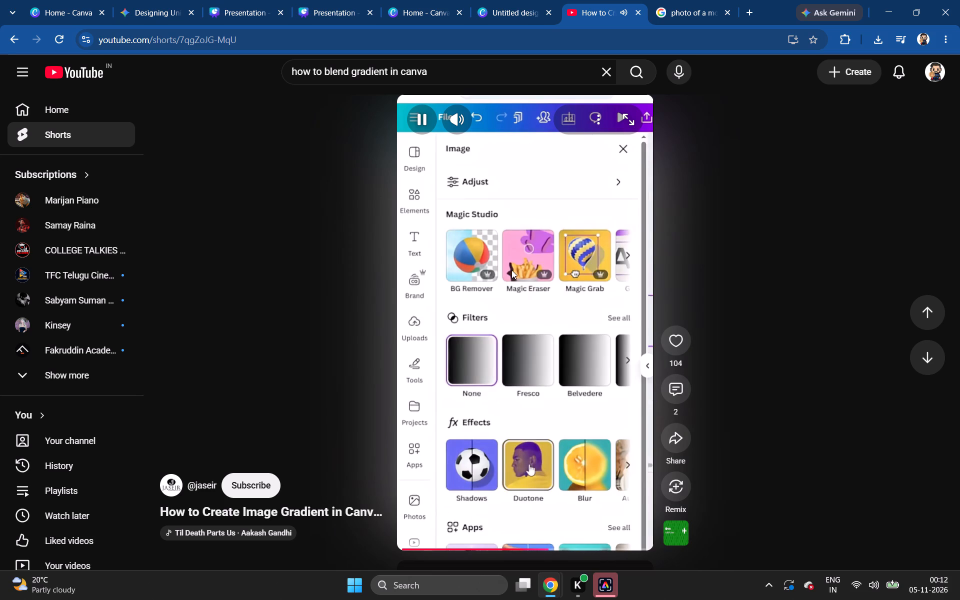
click(511, 270)
Return to the Canva design, leave the Blend Image app and go back to the Elements library.
click(519, 3)
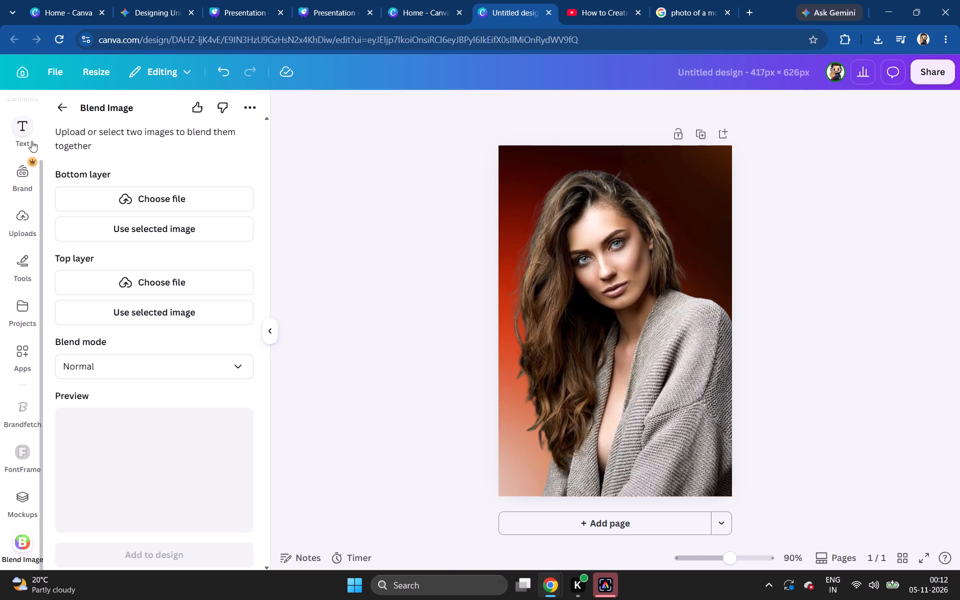
click(63, 112)
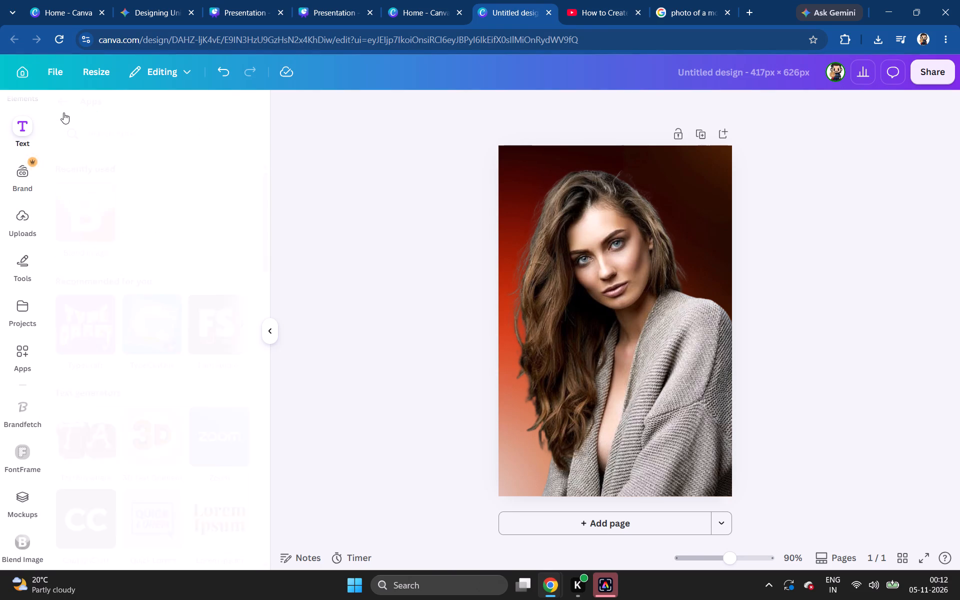
click(63, 111)
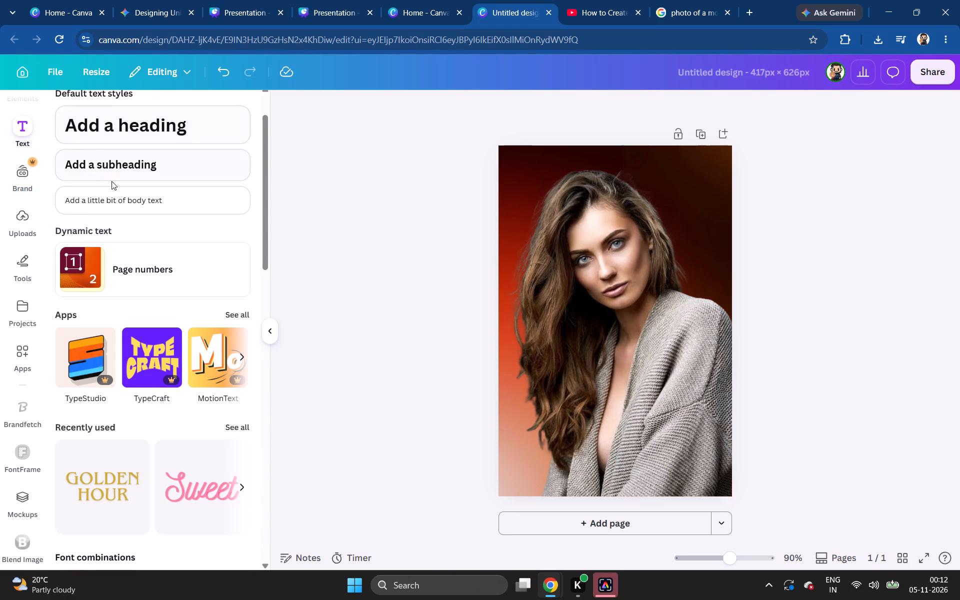
scroll(113, 189, up, 5)
scroll(0, 179, up, 3)
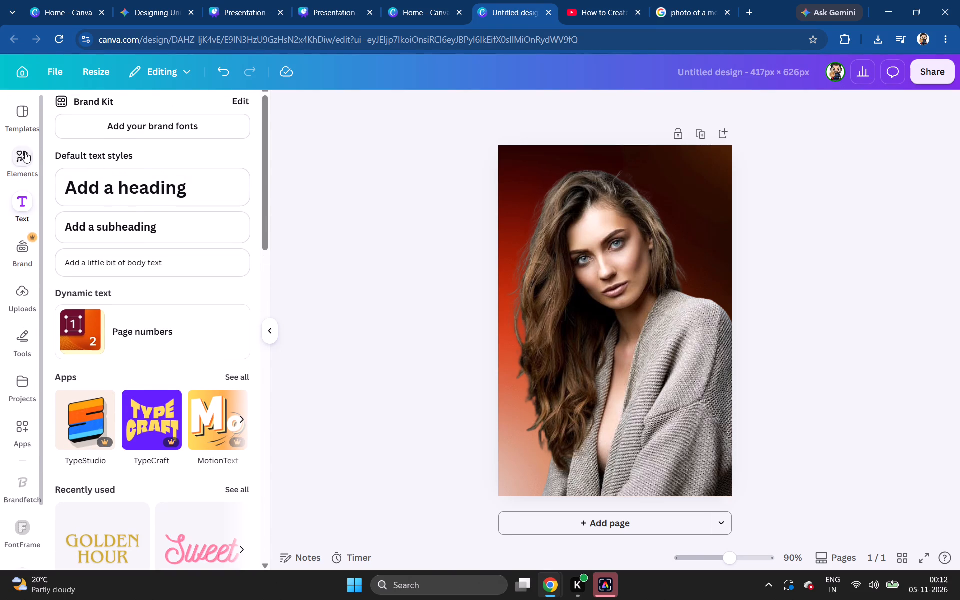
click(25, 152)
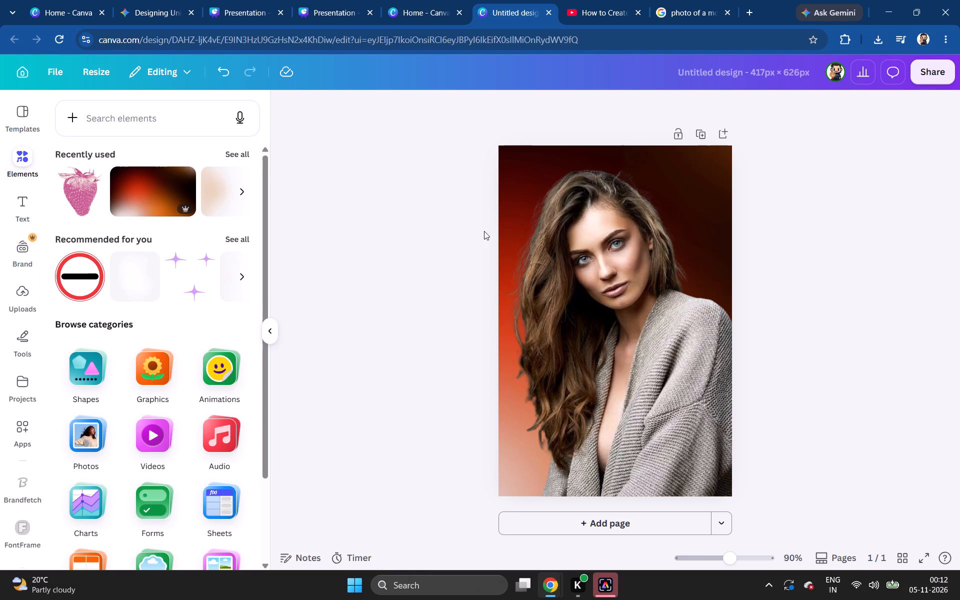
Open the model photo for image editing, reset its edits, and return to editing the whole image.
click(475, 225)
click(509, 231)
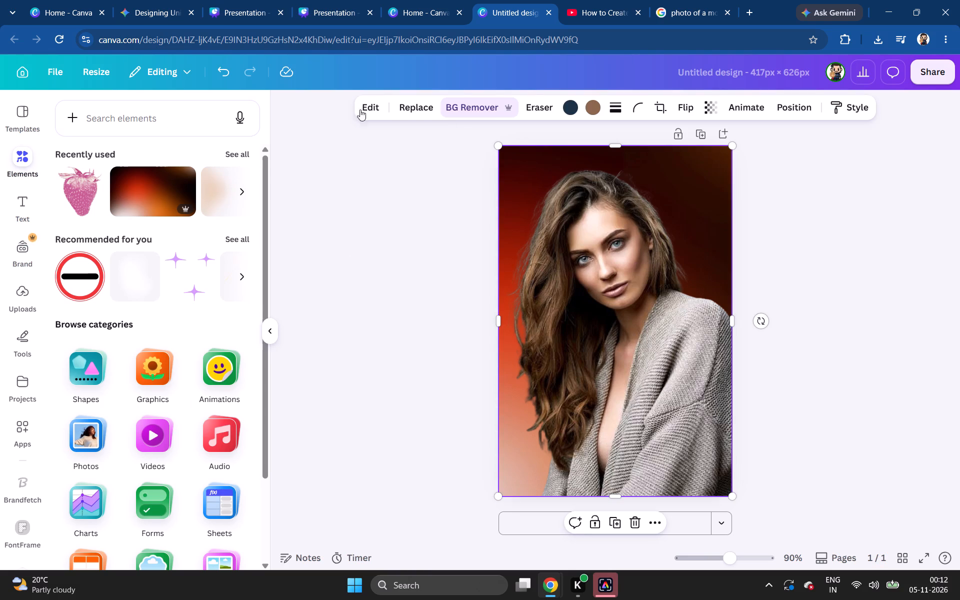
click(364, 107)
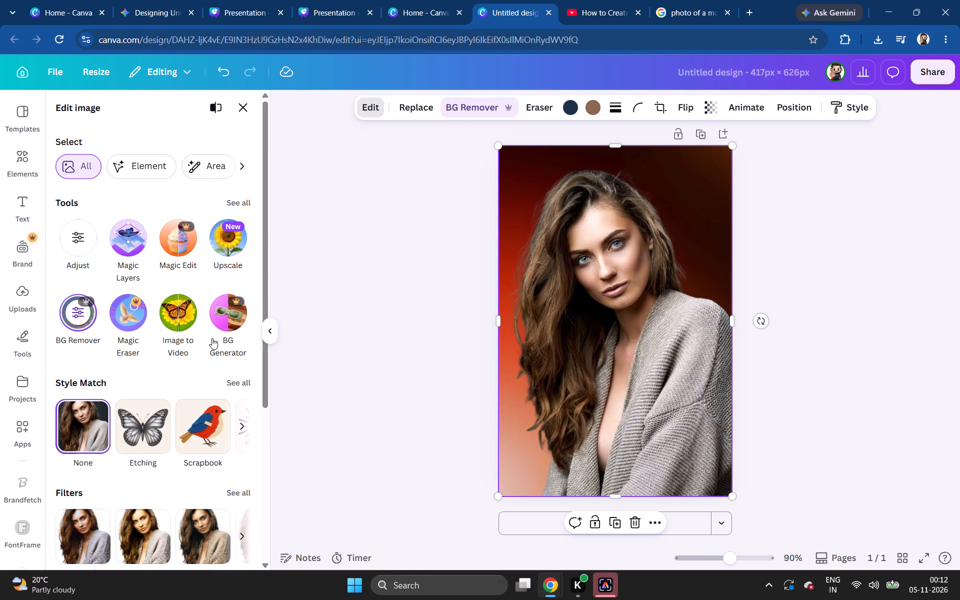
scroll(205, 334, up, 1)
click(156, 167)
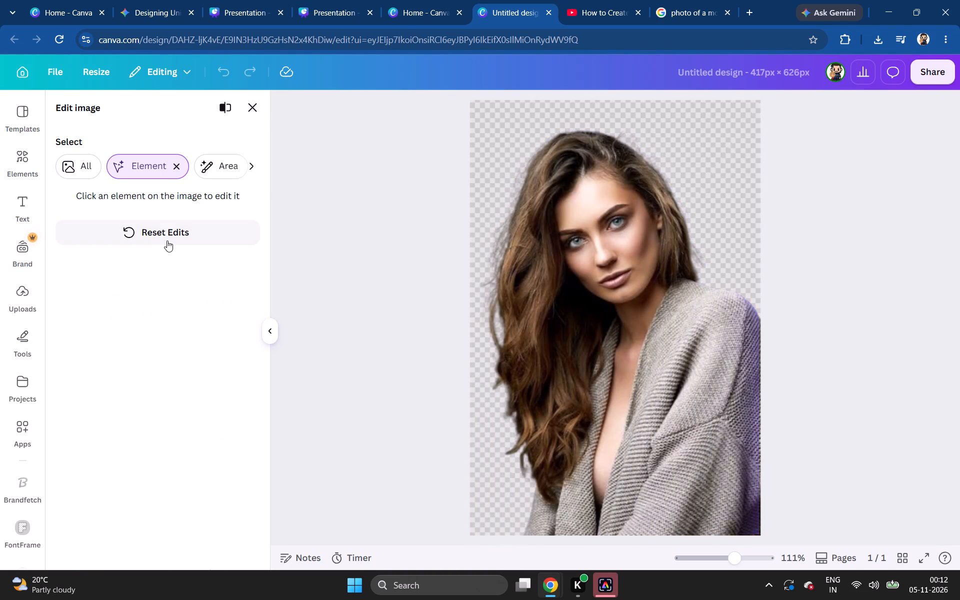
click(167, 240)
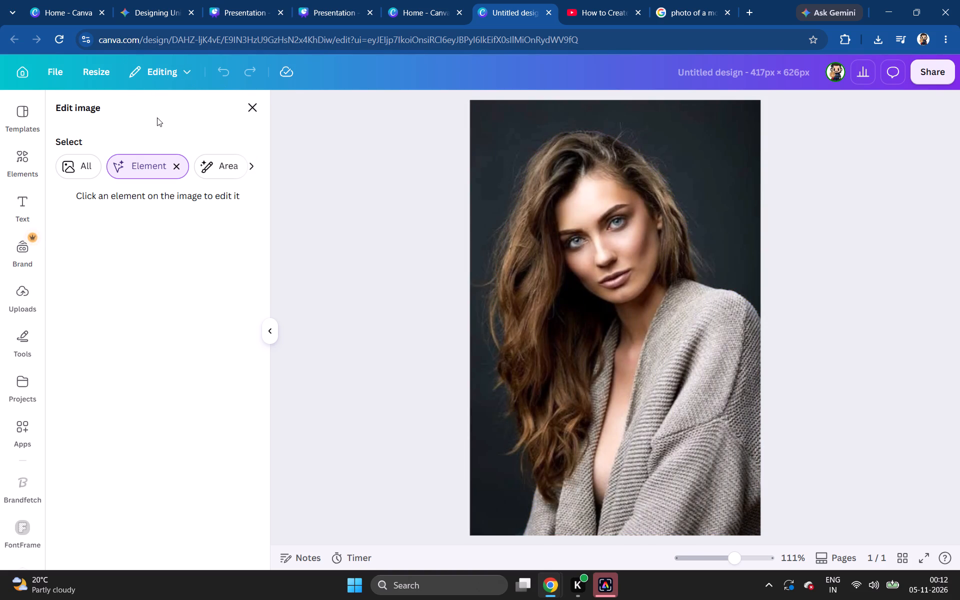
click(90, 172)
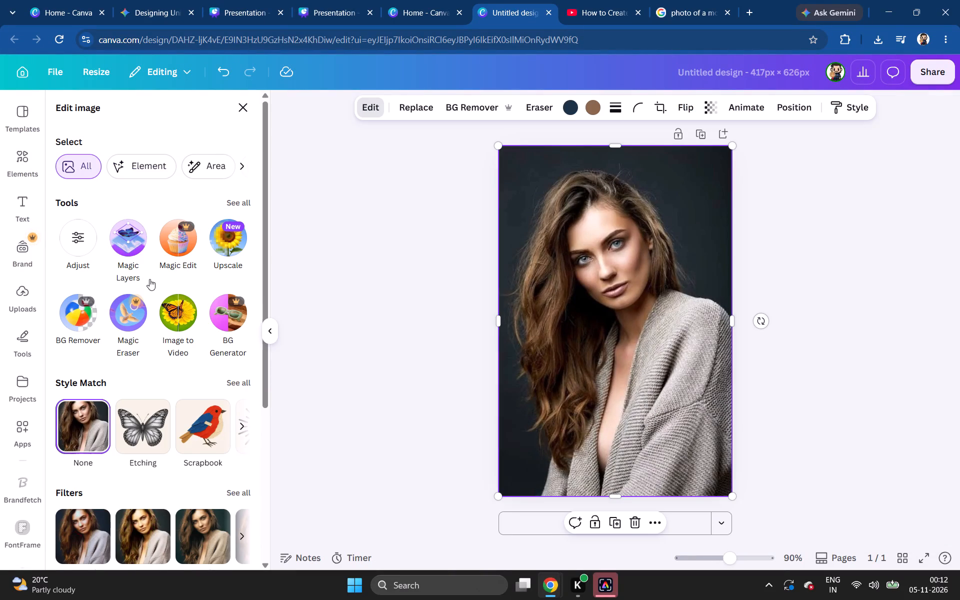
Look through the image editing options and the full Photo effects app collection for a duotone-like effect.
scroll(149, 282, down, 7)
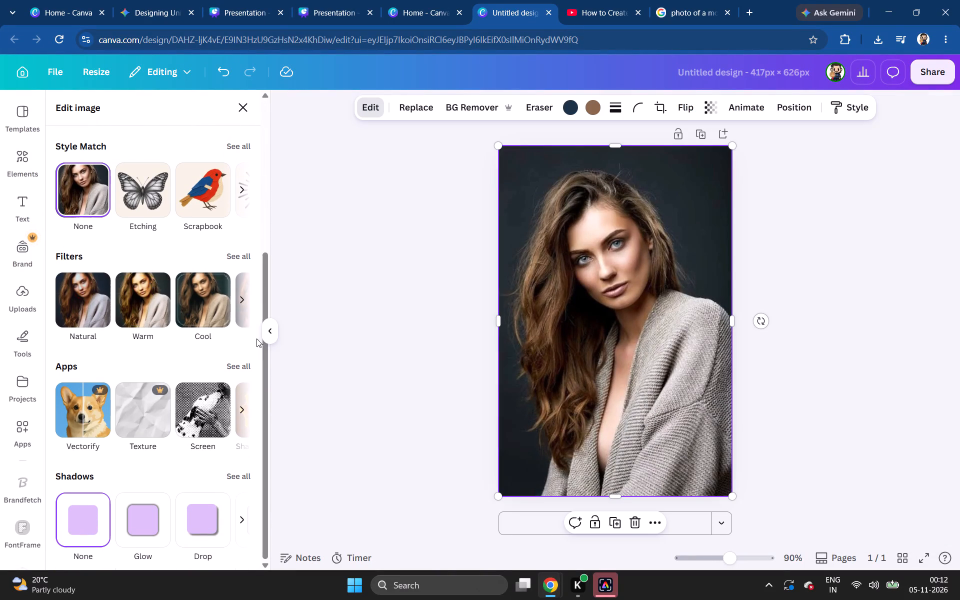
click(236, 365)
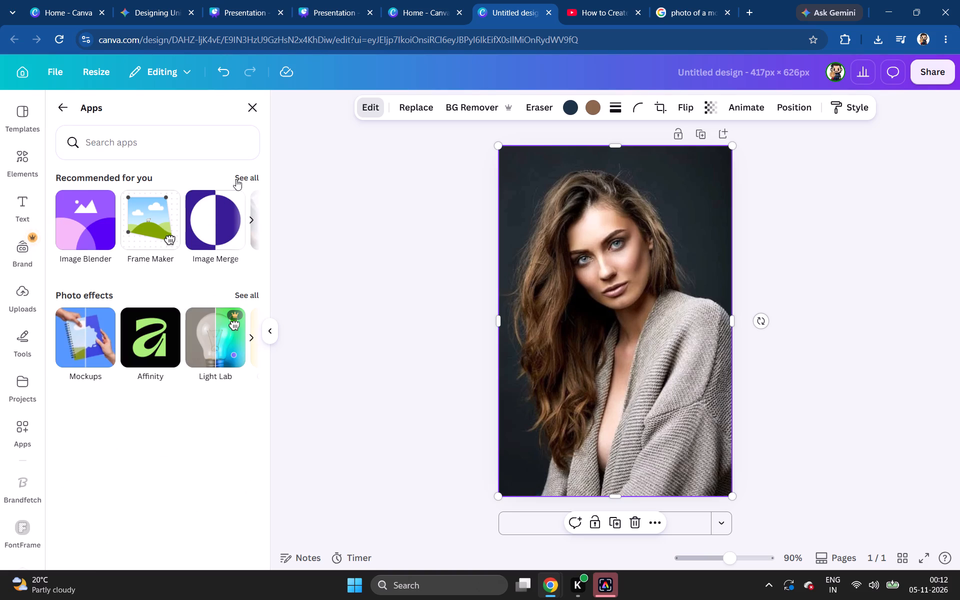
click(246, 291)
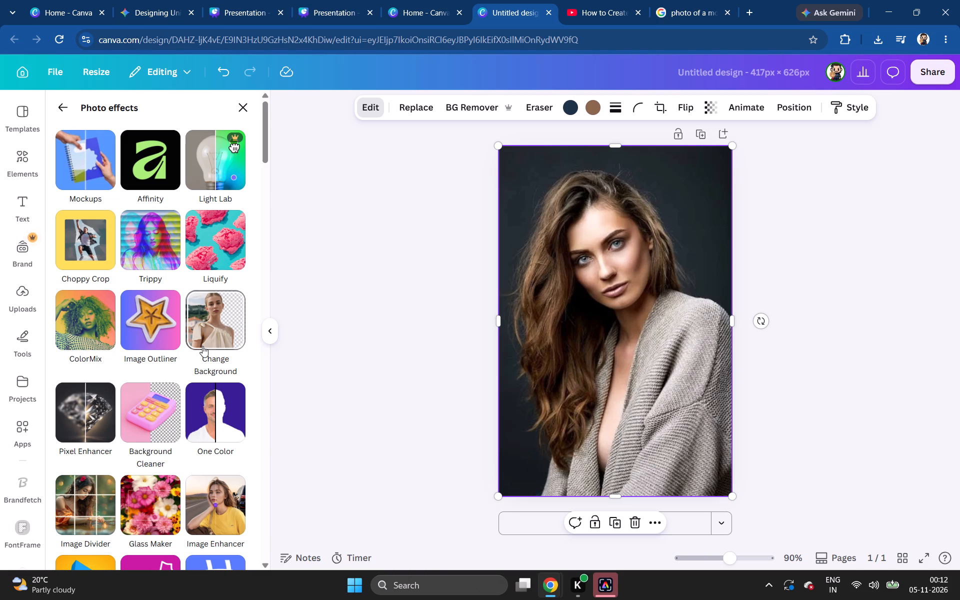
scroll(202, 346, down, 2)
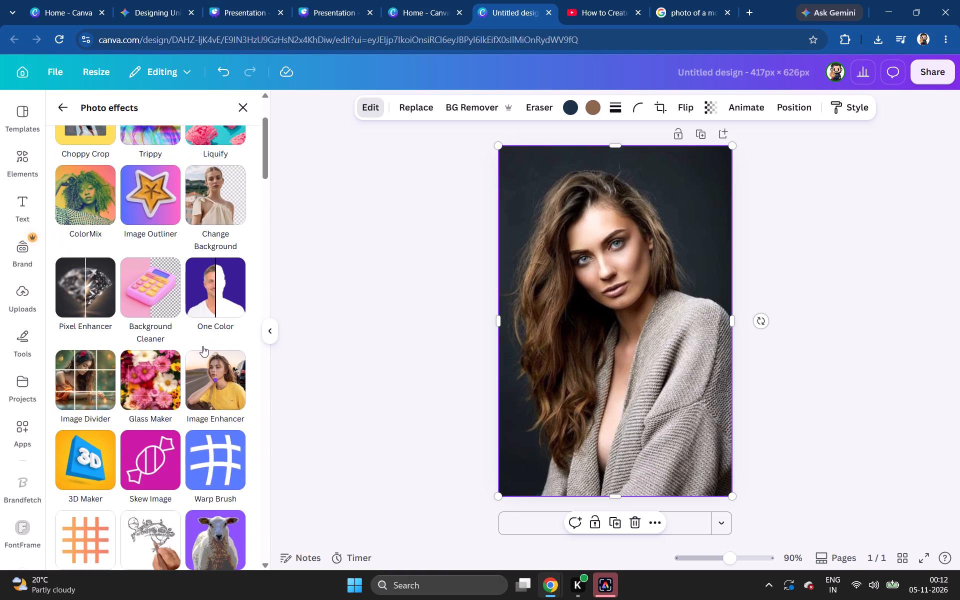
scroll(202, 346, down, 18)
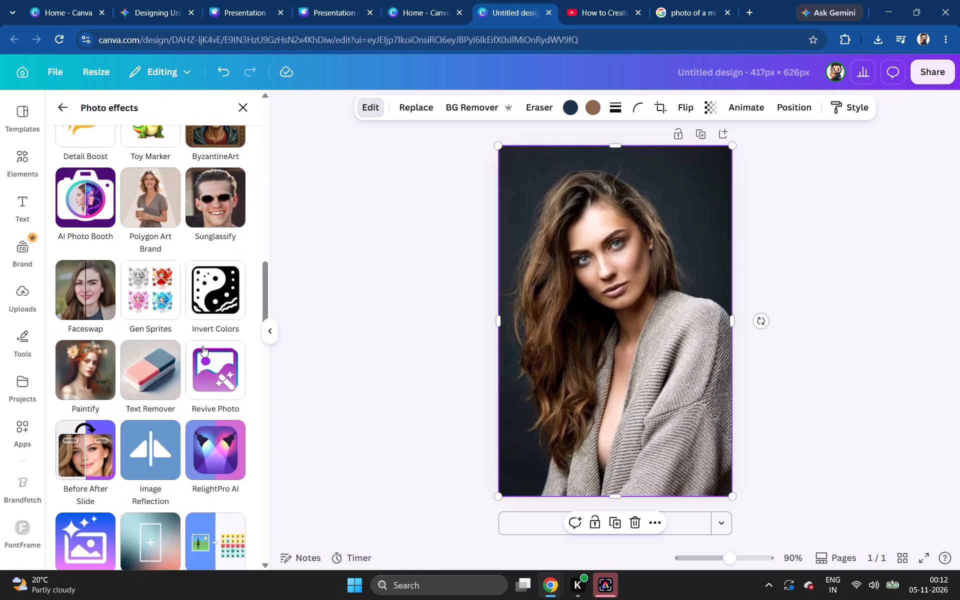
scroll(202, 346, down, 17)
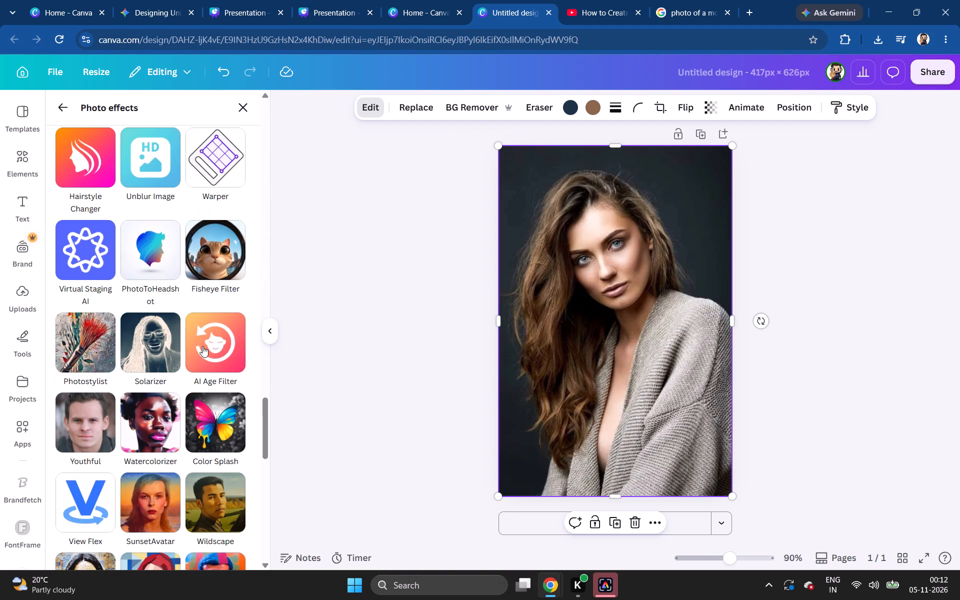
scroll(202, 346, down, 3)
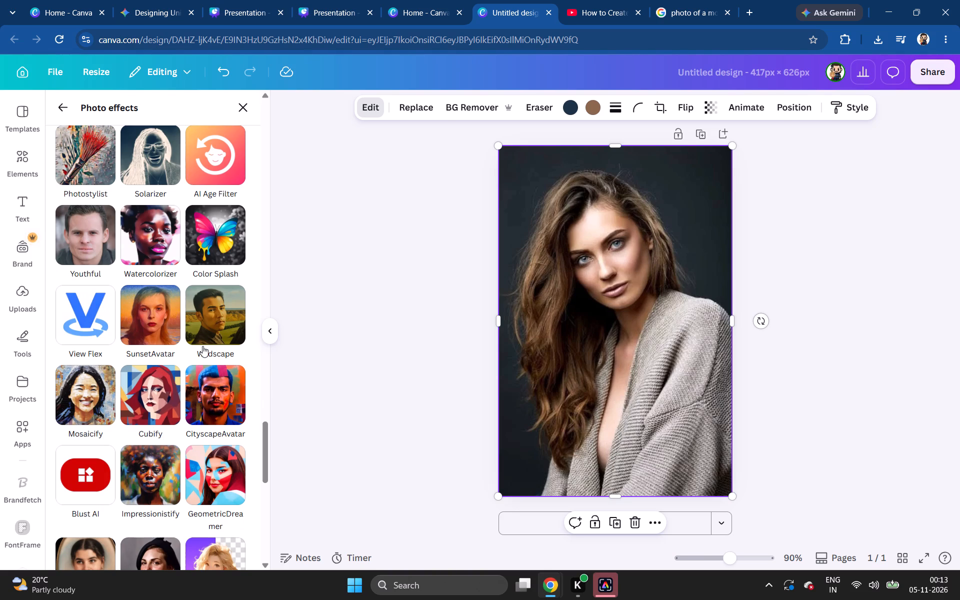
scroll(202, 346, down, 3)
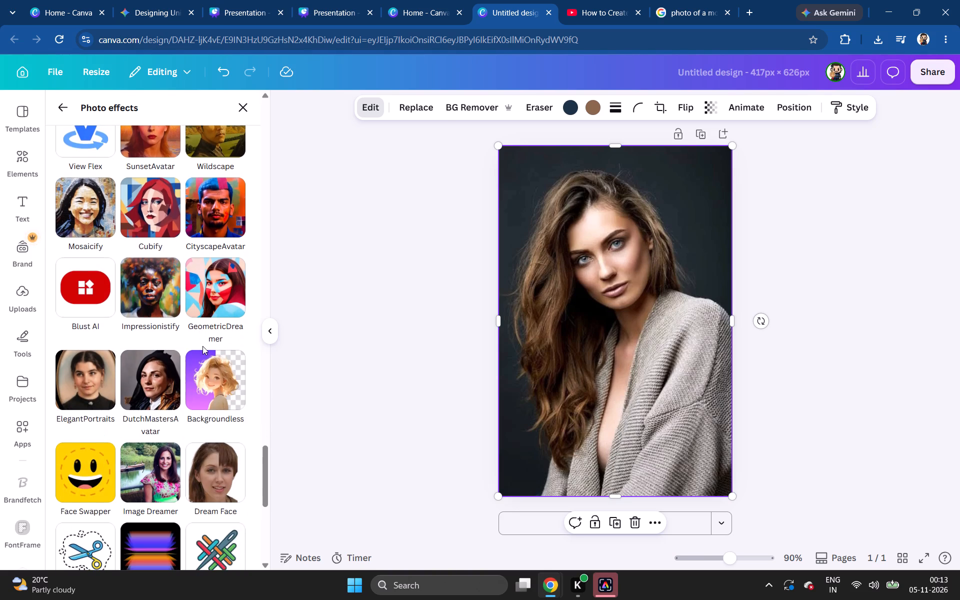
scroll(202, 346, down, 10)
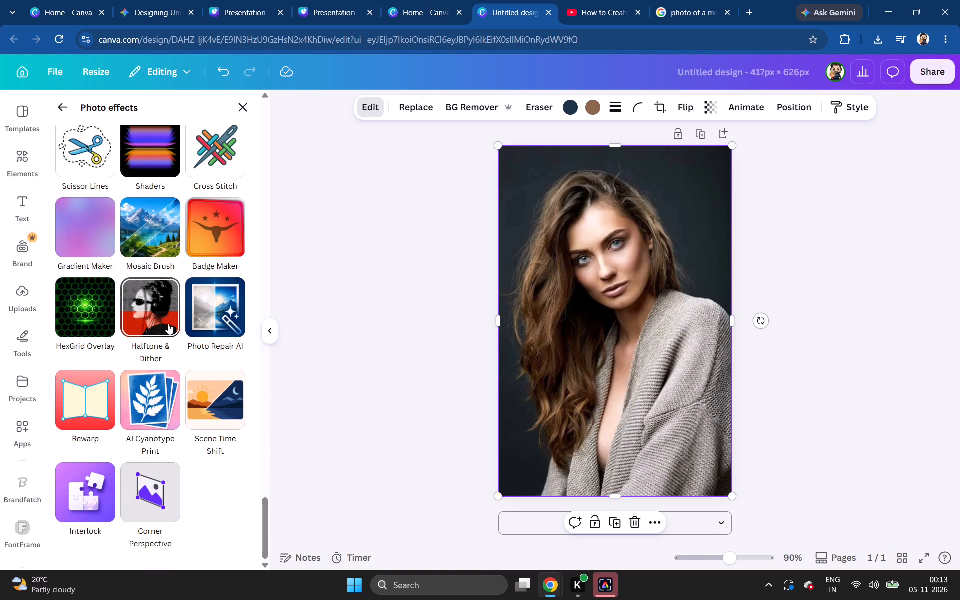
Open the model photo for editing in the Halftone & Dither app and set the B&W levels to 4.
click(168, 323)
scroll(196, 362, down, 6)
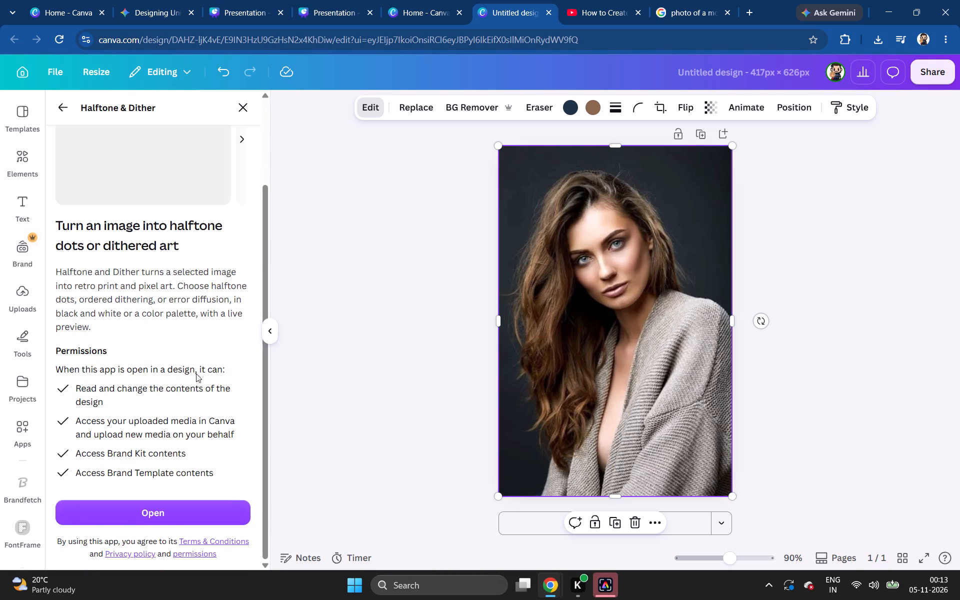
click(207, 505)
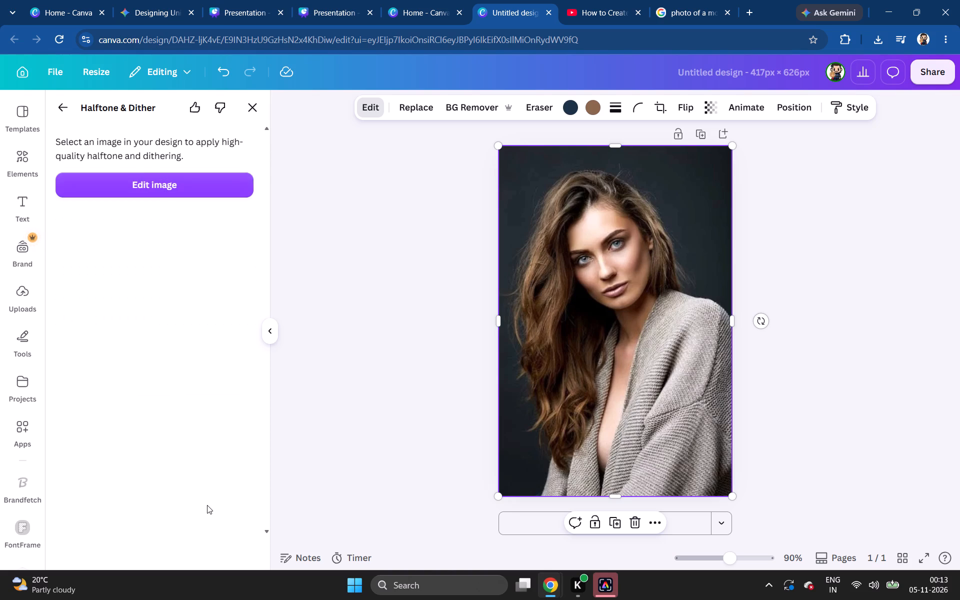
click(143, 180)
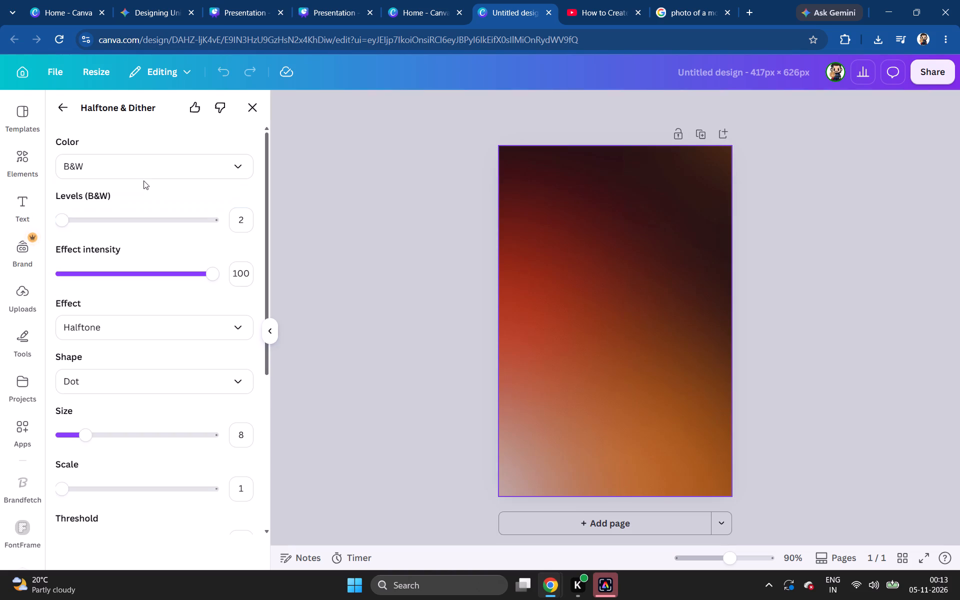
drag(587, 408, 577, 408)
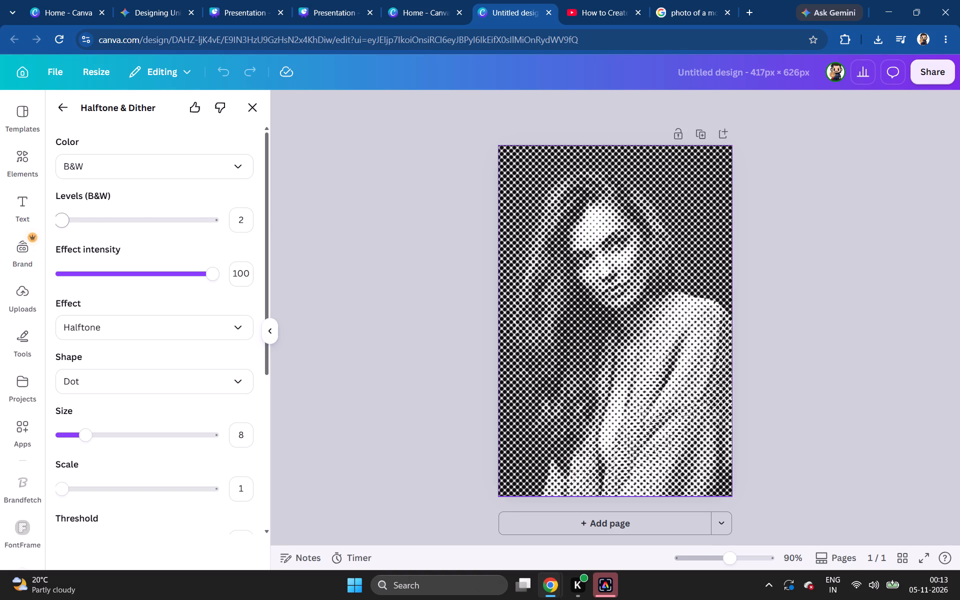
drag(62, 225, 128, 226)
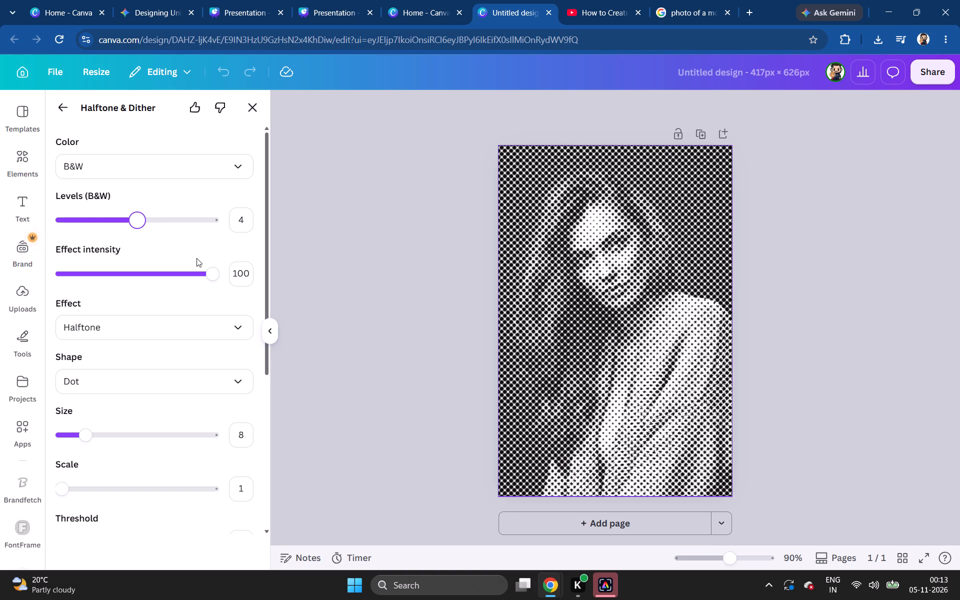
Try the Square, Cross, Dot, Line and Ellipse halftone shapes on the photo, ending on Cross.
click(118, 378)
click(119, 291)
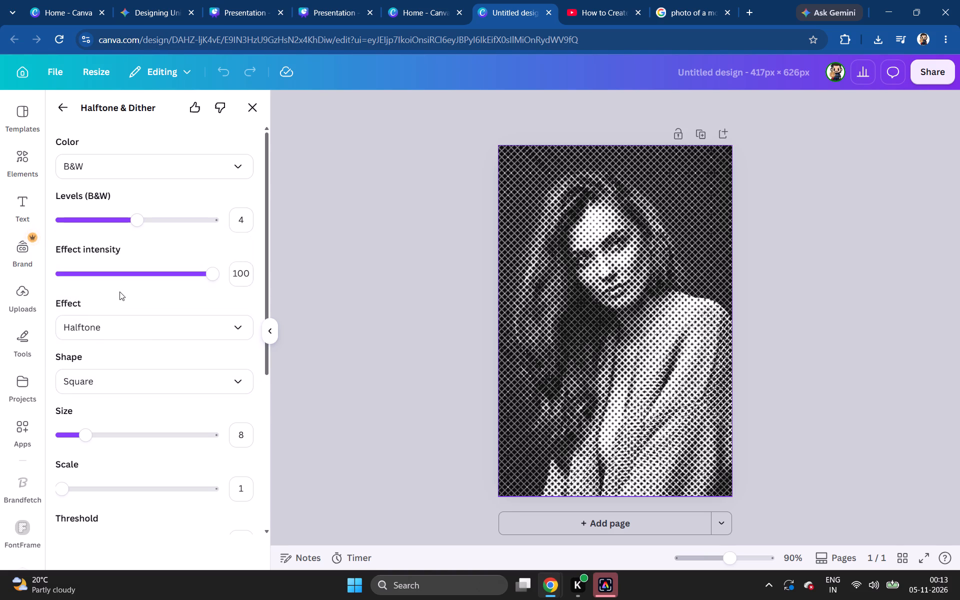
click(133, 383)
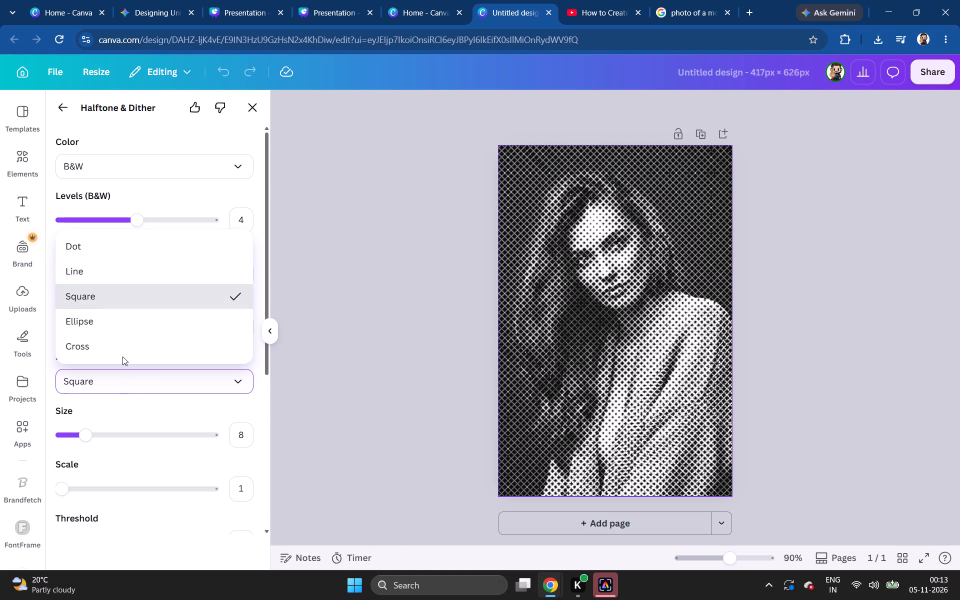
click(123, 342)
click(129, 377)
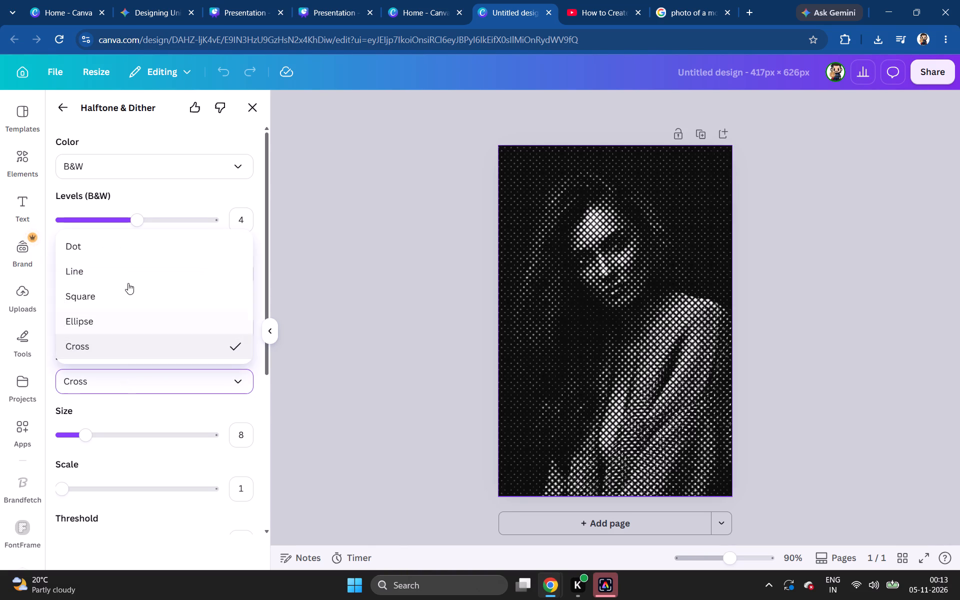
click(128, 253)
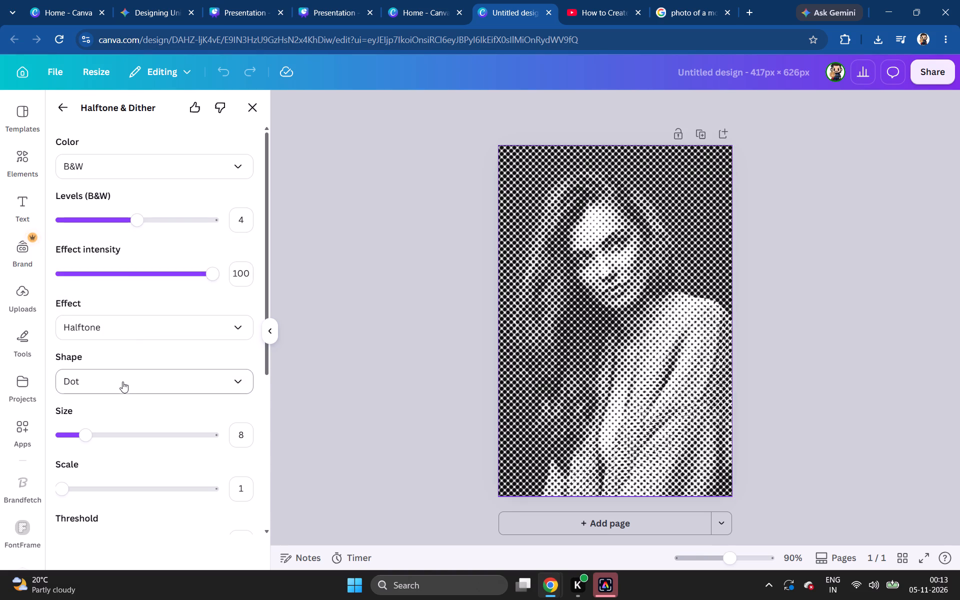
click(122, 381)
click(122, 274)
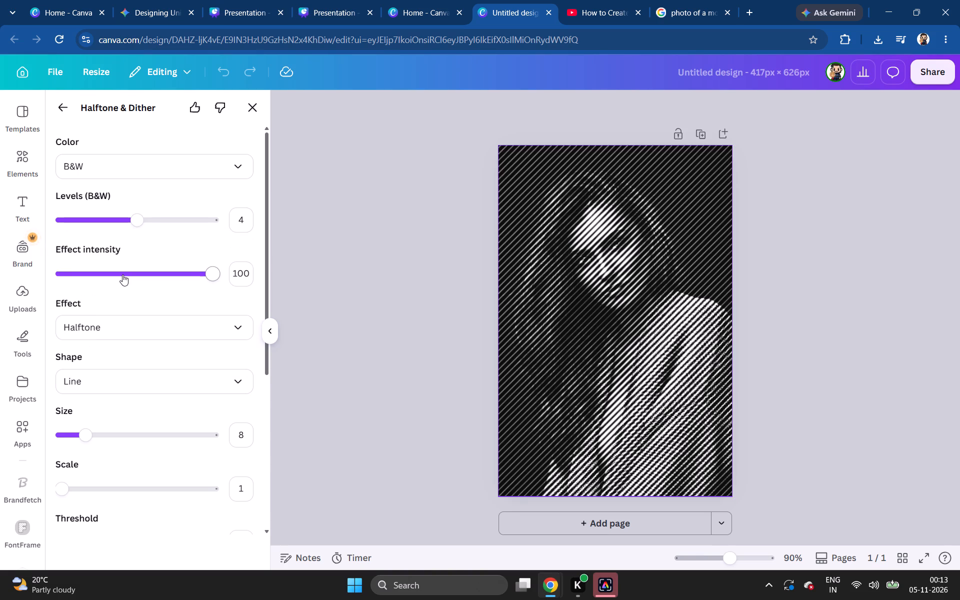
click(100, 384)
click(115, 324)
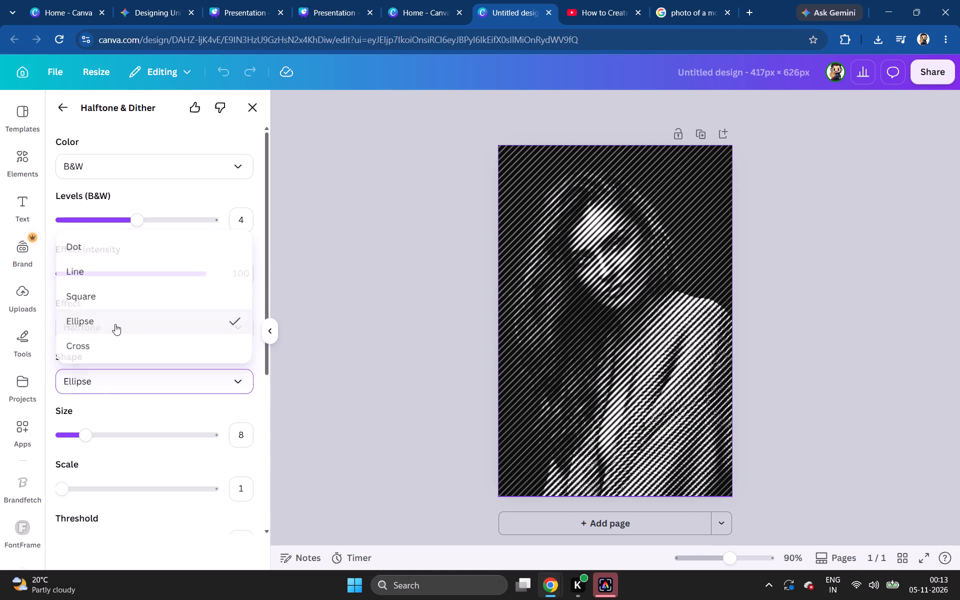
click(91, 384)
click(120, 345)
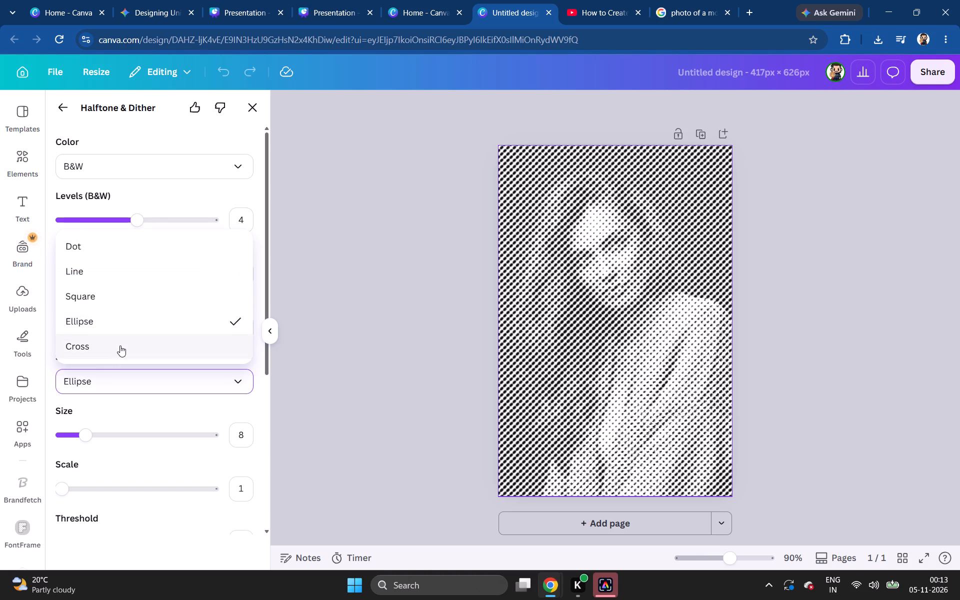
Change the photo's dither effect to Modulation (FM).
click(111, 333)
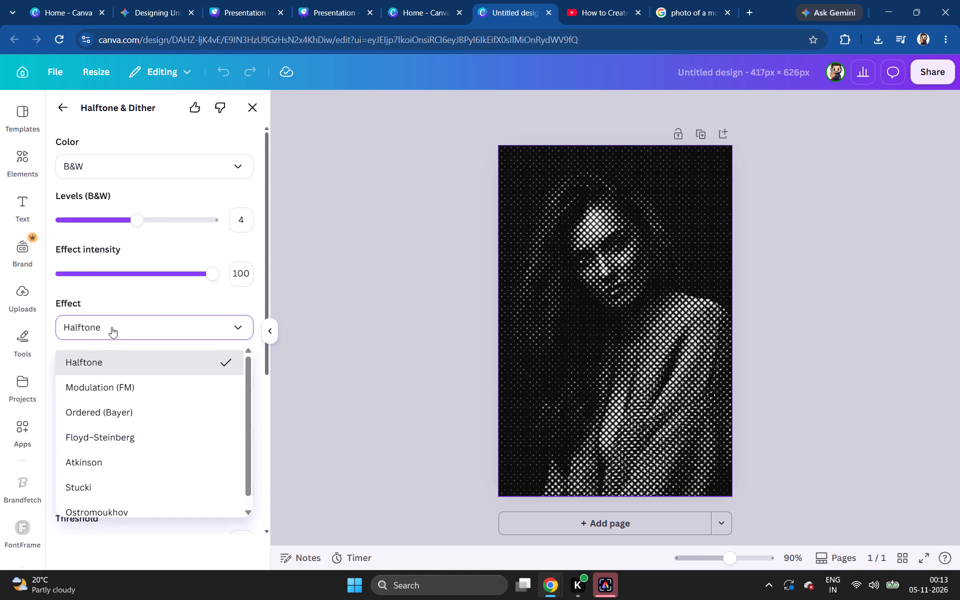
click(103, 382)
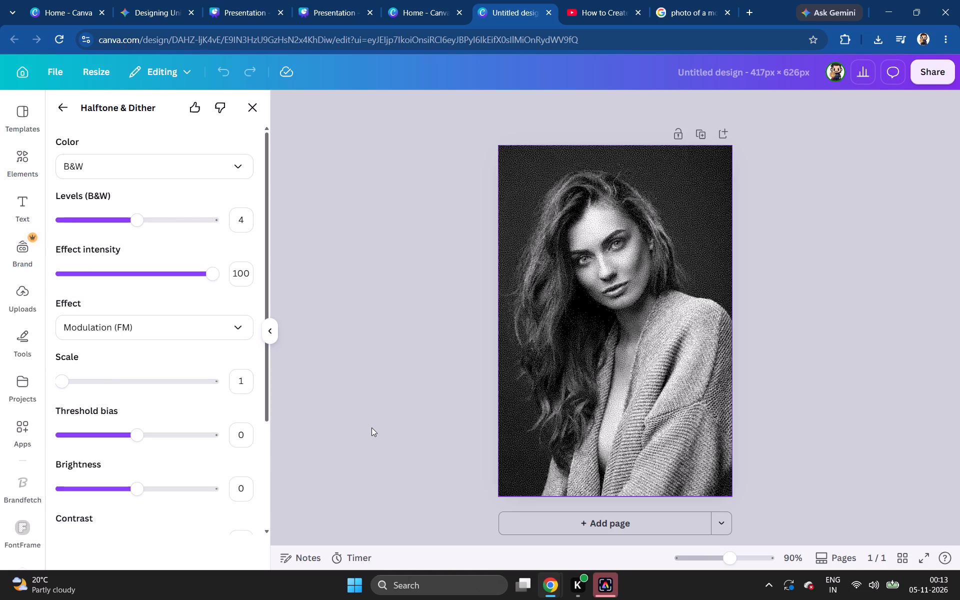
click(372, 427)
scroll(590, 350, down, 4)
scroll(577, 358, up, 2)
Set the dither effect's brightness to 0.09 and its threshold bias to 1.
drag(135, 493, 164, 494)
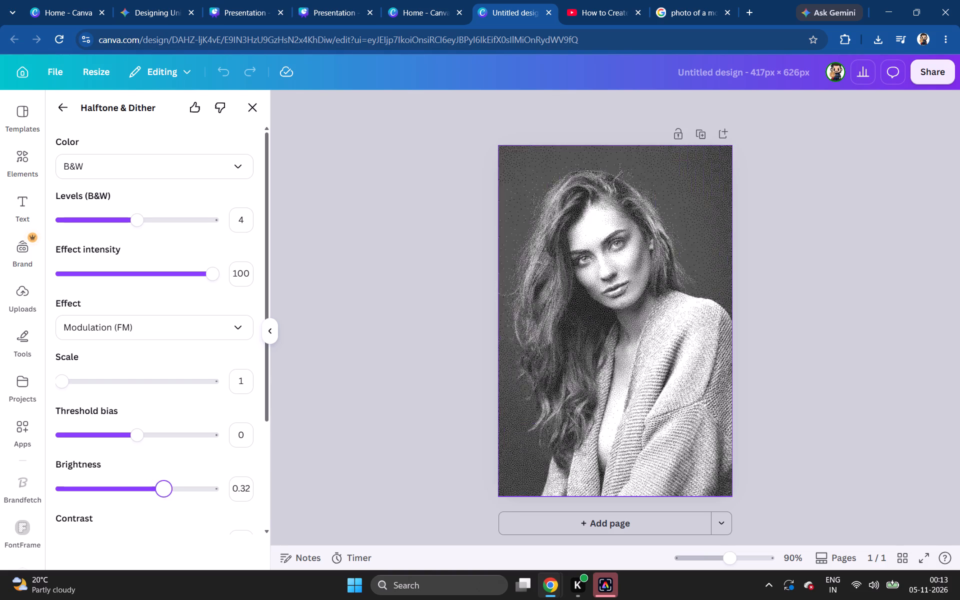
drag(164, 494, 153, 499)
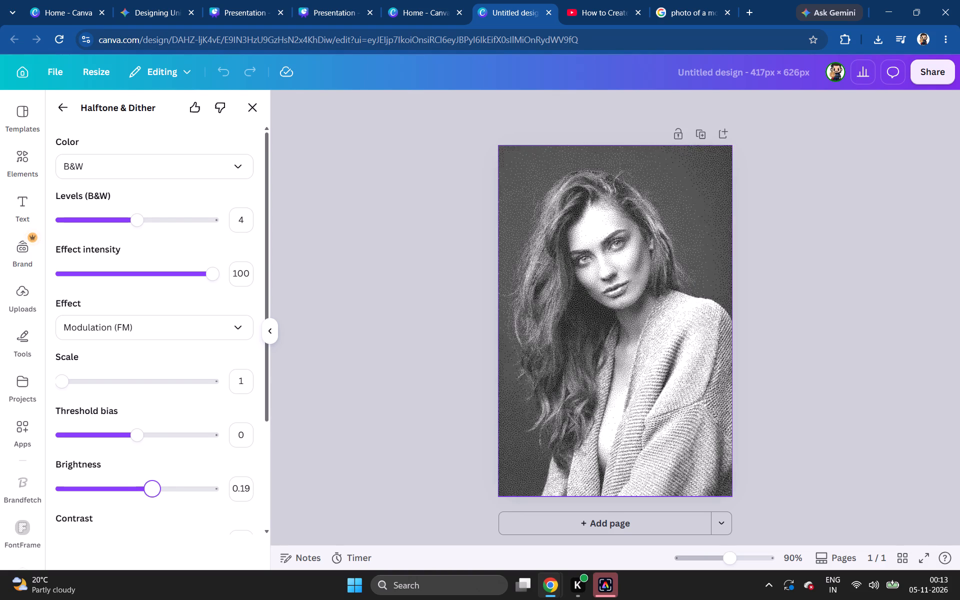
drag(153, 499, 143, 503)
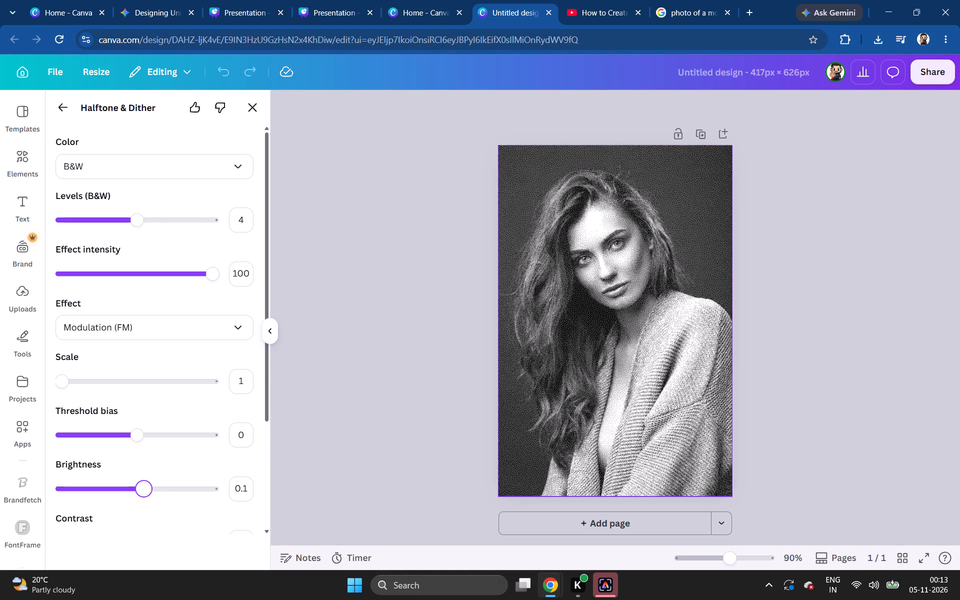
drag(143, 503, 144, 502)
click(371, 438)
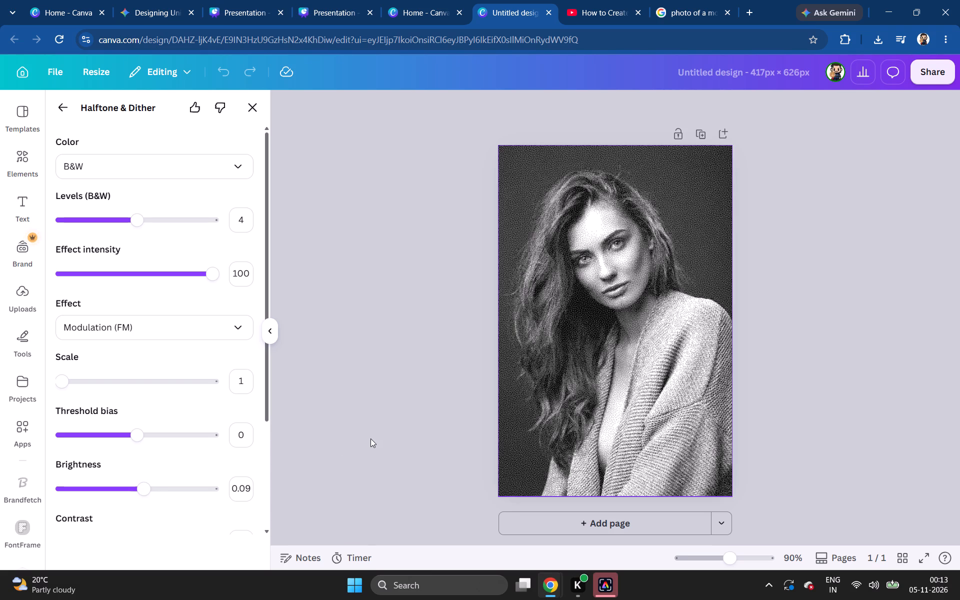
drag(142, 438, 140, 446)
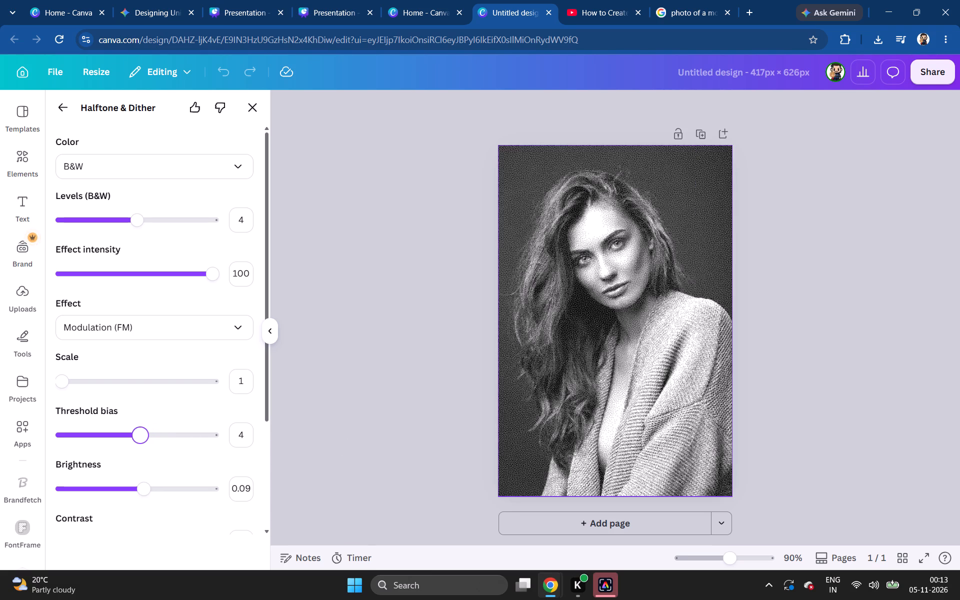
drag(140, 446, 138, 448)
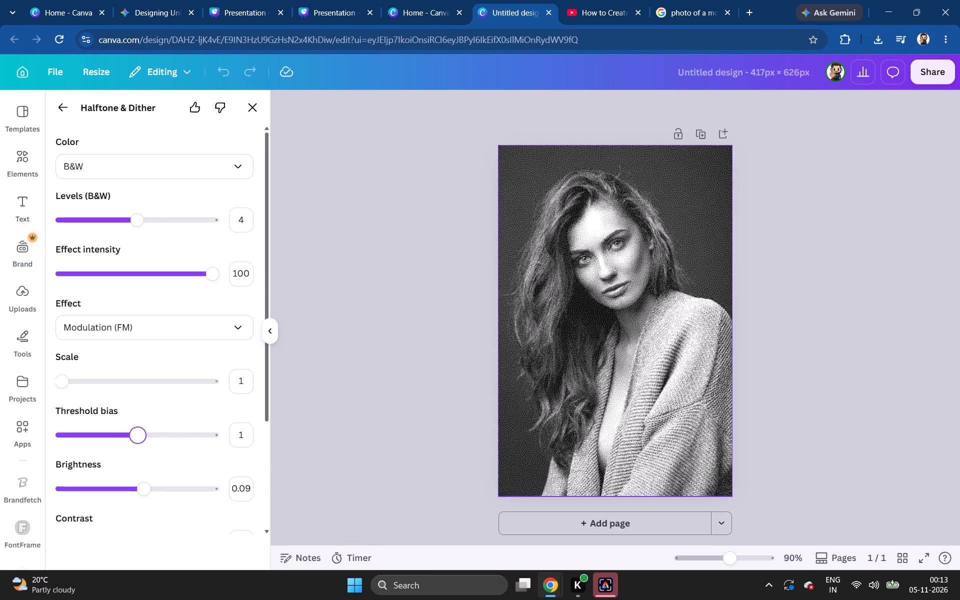
click(399, 447)
Set the dither effect's contrast to 0.17 and its gamma to 1.2.
scroll(127, 408, down, 3)
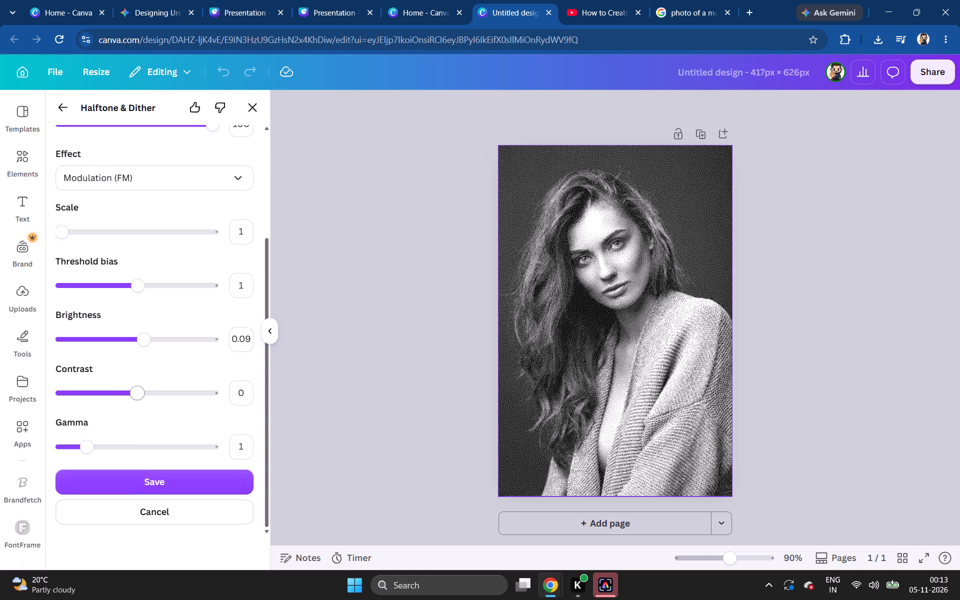
drag(138, 400, 162, 399)
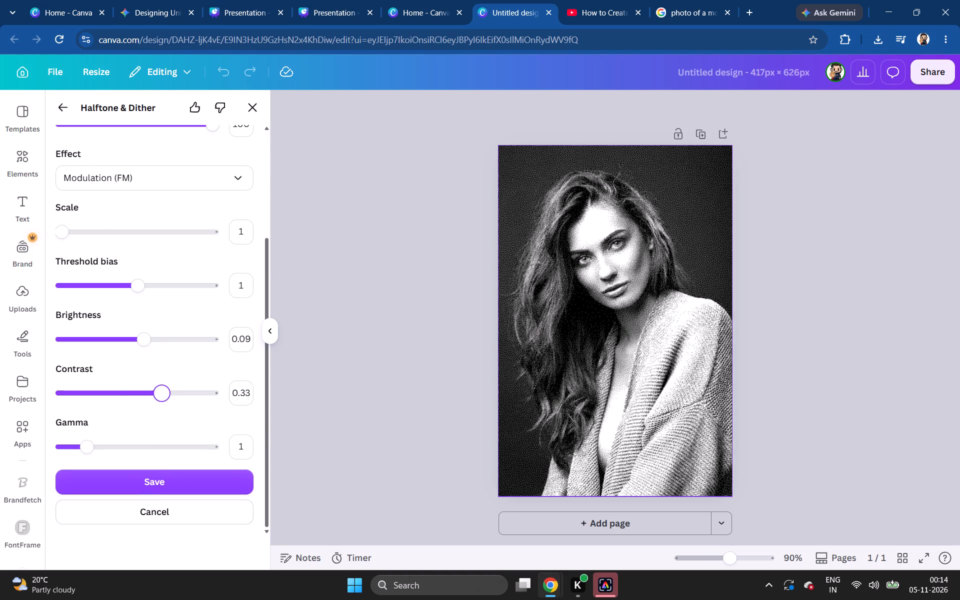
drag(162, 399, 162, 401)
drag(162, 401, 150, 406)
drag(86, 447, 97, 449)
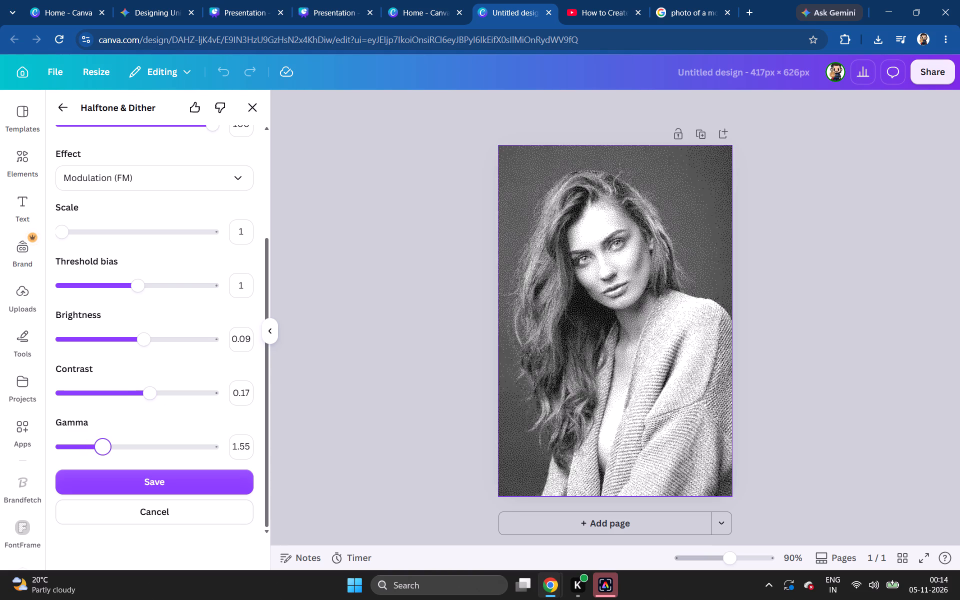
drag(97, 449, 93, 450)
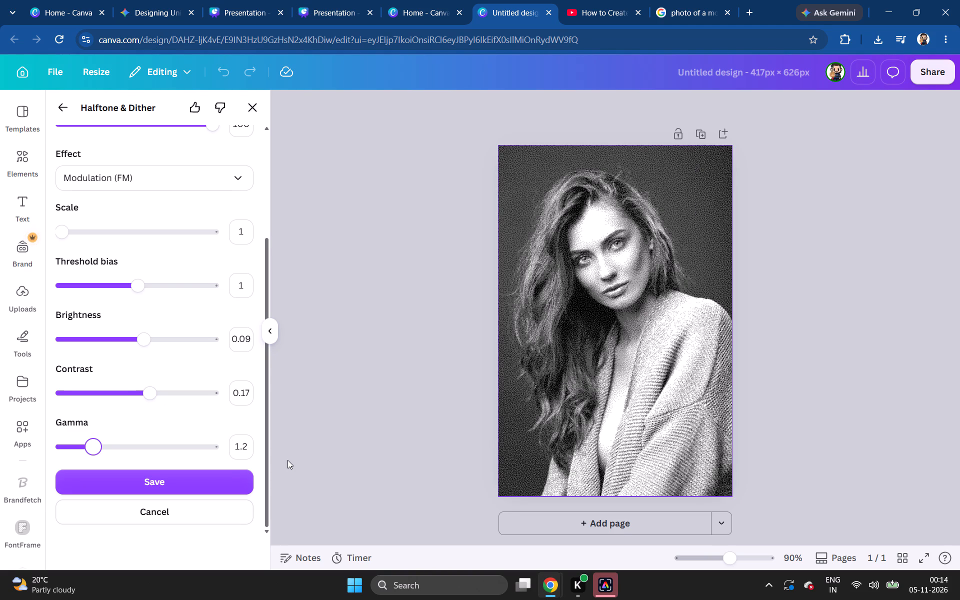
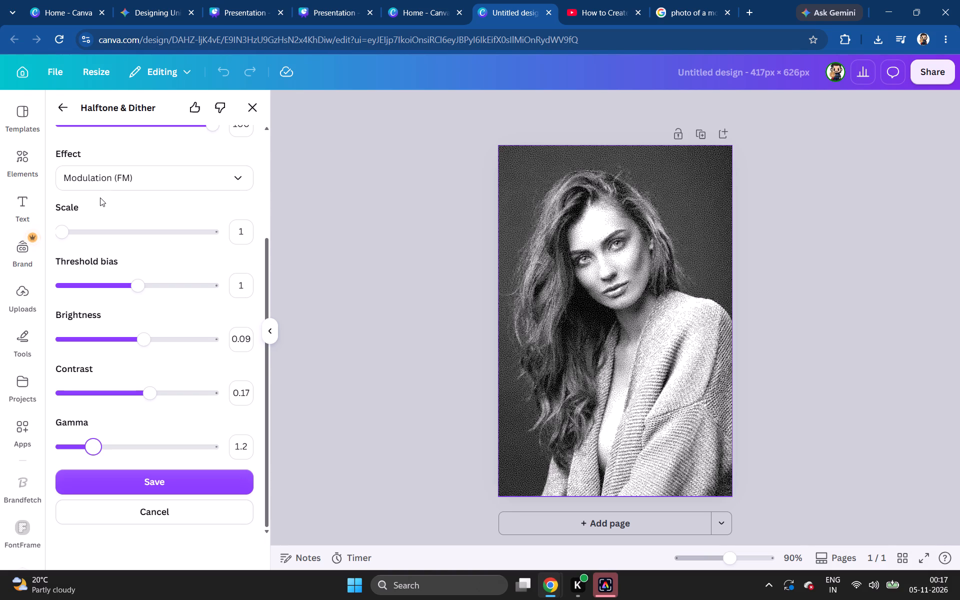
Save the Halftone & Dither effect to the model photo.
click(131, 476)
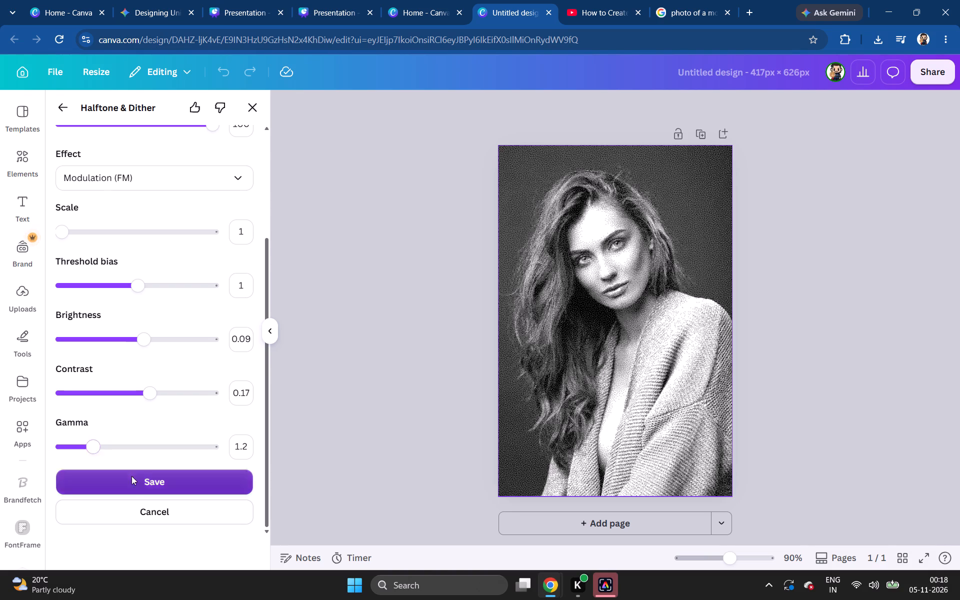
scroll(131, 371, up, 3)
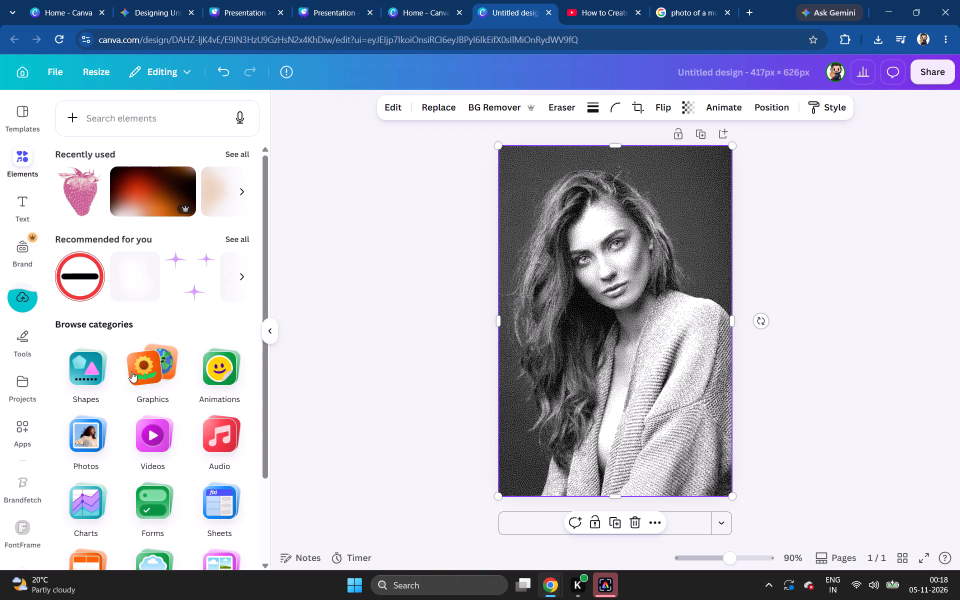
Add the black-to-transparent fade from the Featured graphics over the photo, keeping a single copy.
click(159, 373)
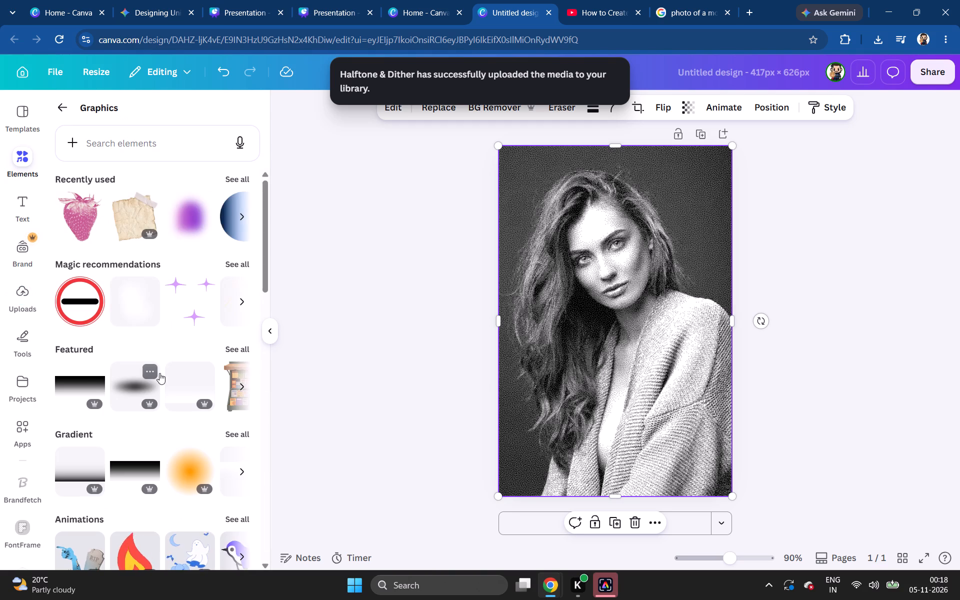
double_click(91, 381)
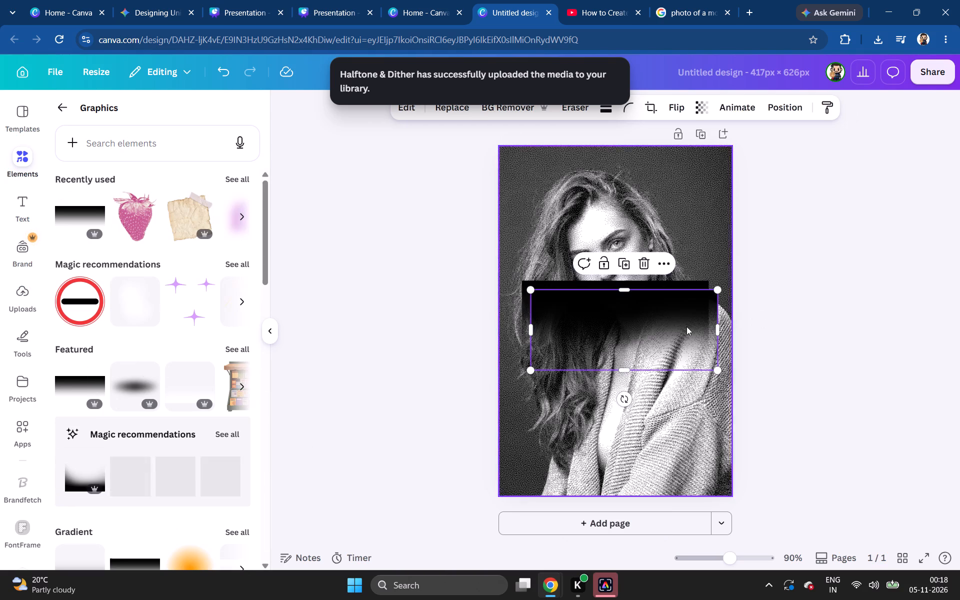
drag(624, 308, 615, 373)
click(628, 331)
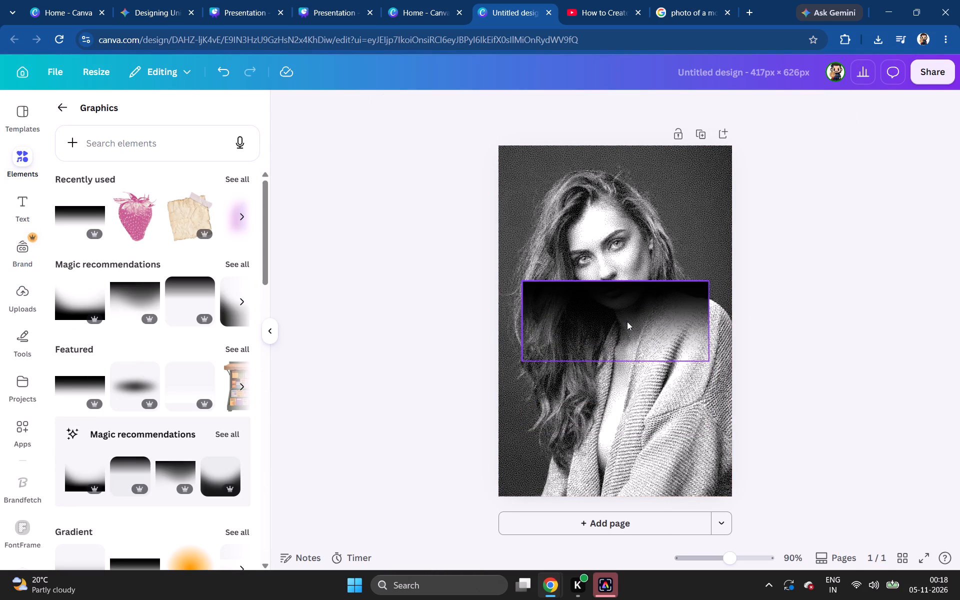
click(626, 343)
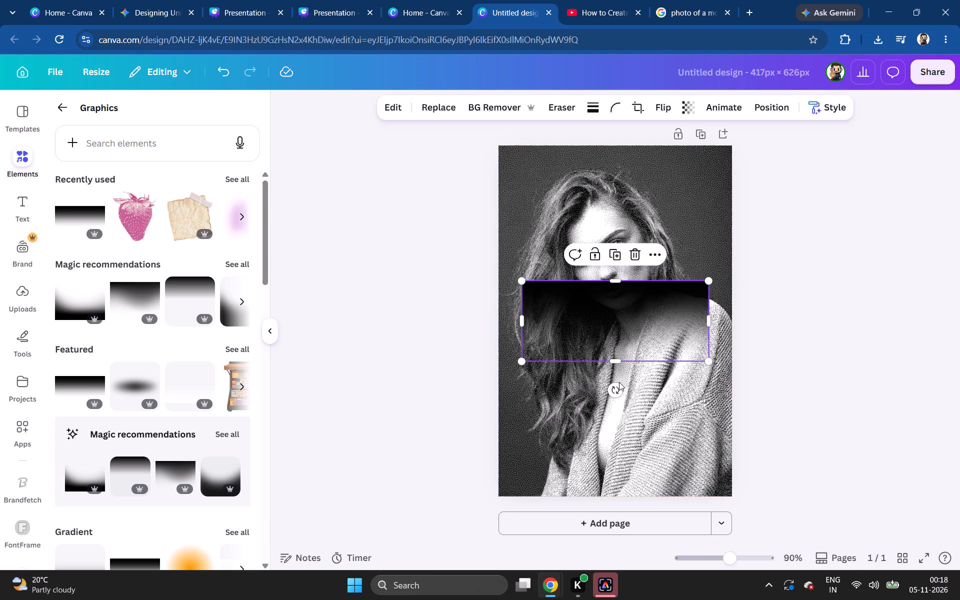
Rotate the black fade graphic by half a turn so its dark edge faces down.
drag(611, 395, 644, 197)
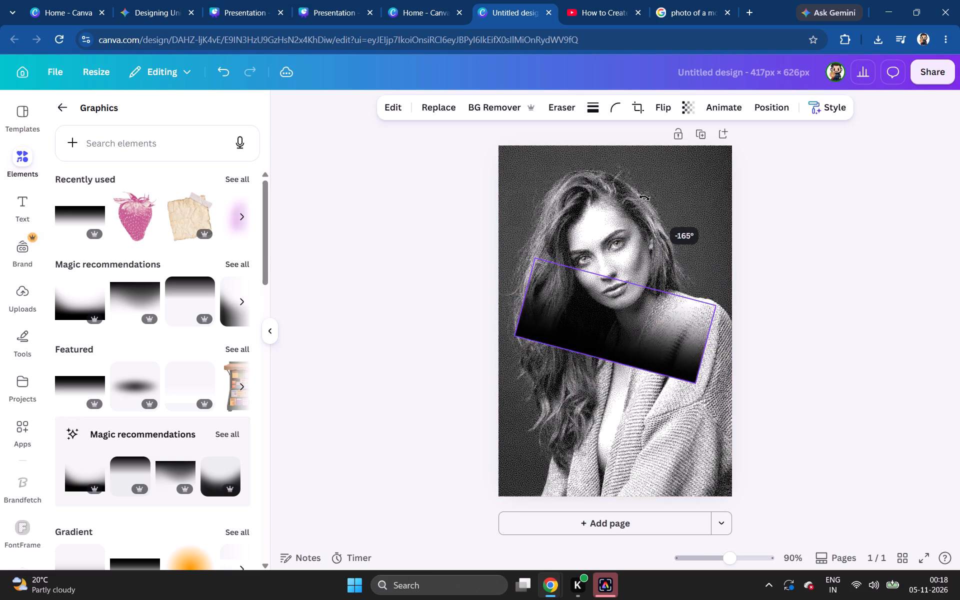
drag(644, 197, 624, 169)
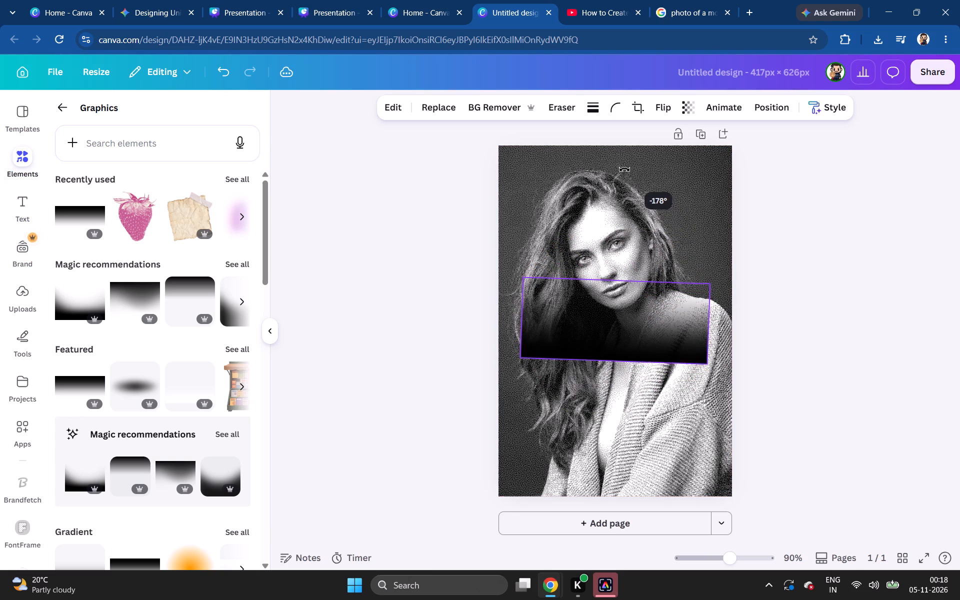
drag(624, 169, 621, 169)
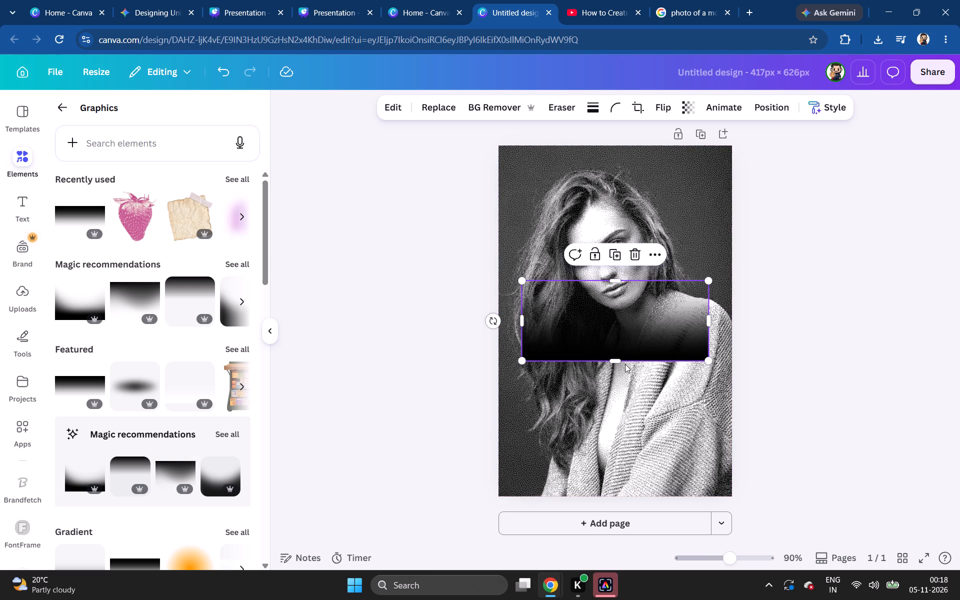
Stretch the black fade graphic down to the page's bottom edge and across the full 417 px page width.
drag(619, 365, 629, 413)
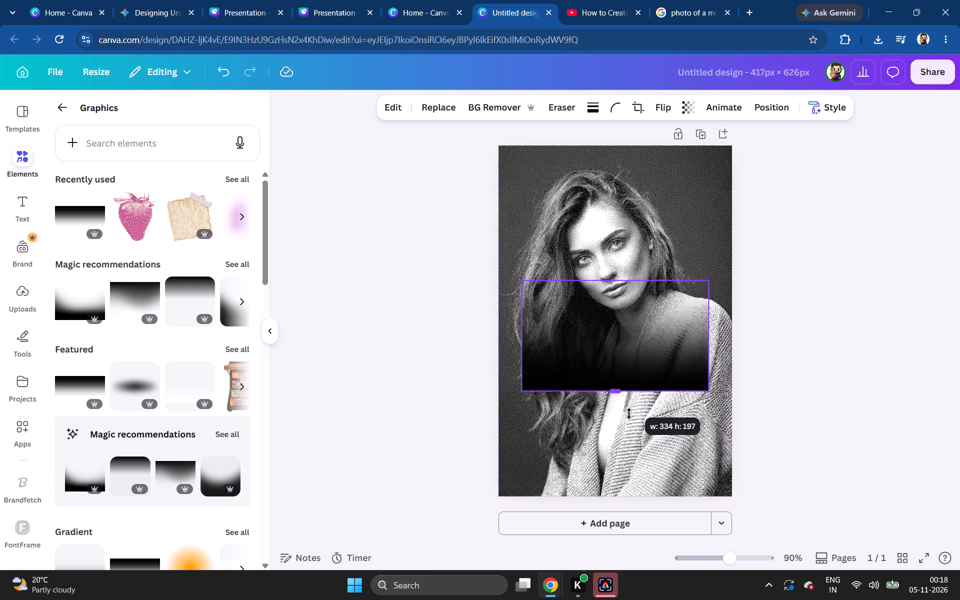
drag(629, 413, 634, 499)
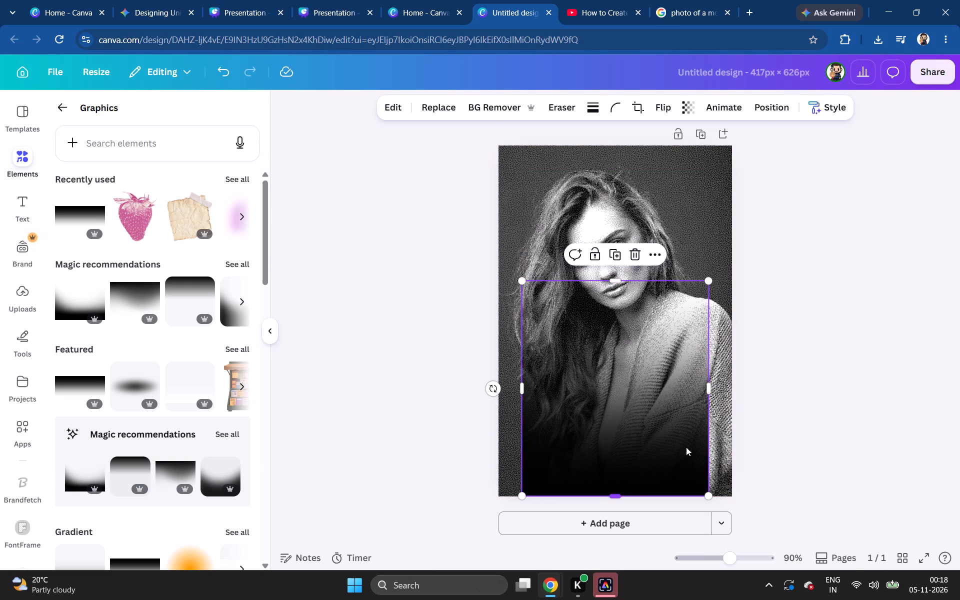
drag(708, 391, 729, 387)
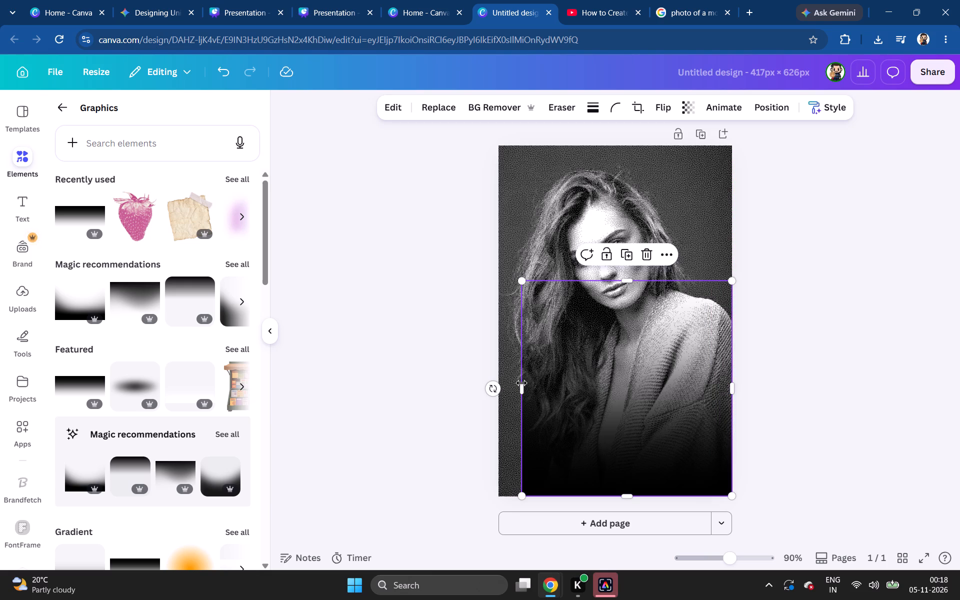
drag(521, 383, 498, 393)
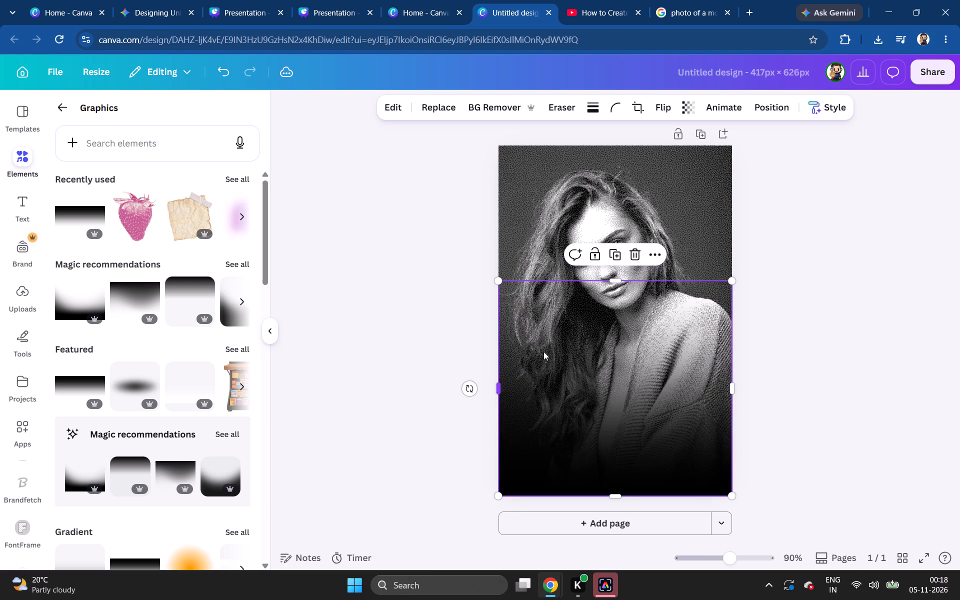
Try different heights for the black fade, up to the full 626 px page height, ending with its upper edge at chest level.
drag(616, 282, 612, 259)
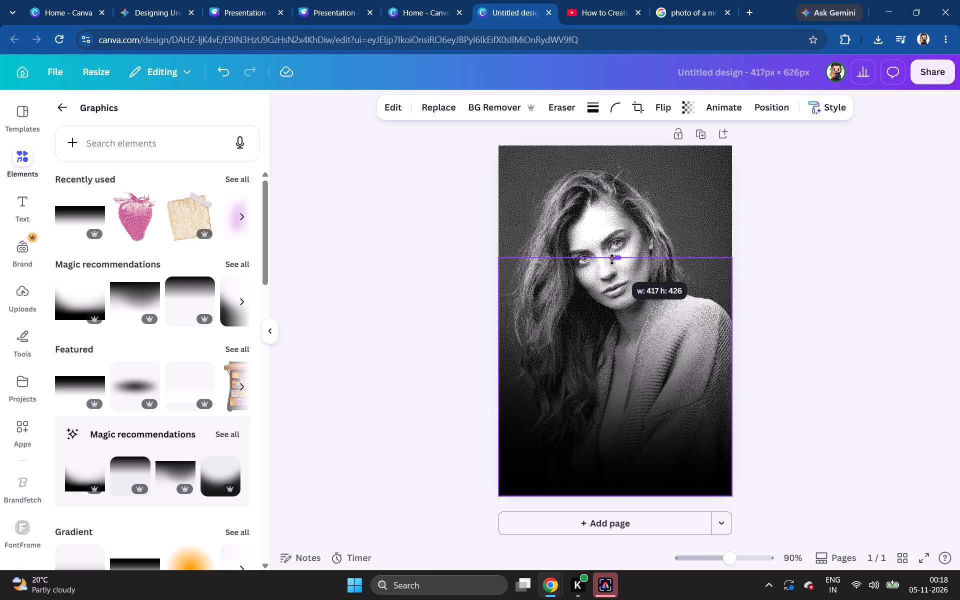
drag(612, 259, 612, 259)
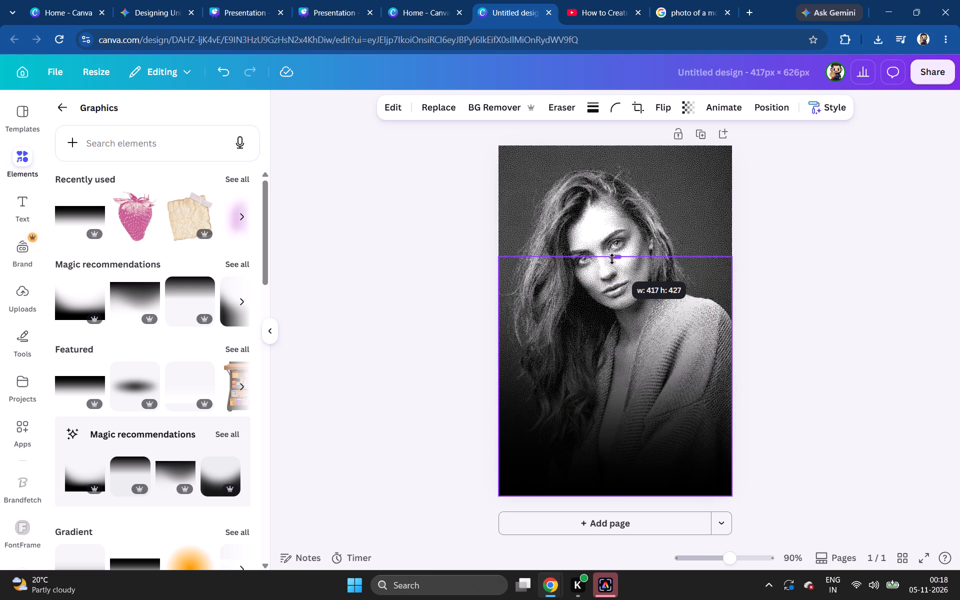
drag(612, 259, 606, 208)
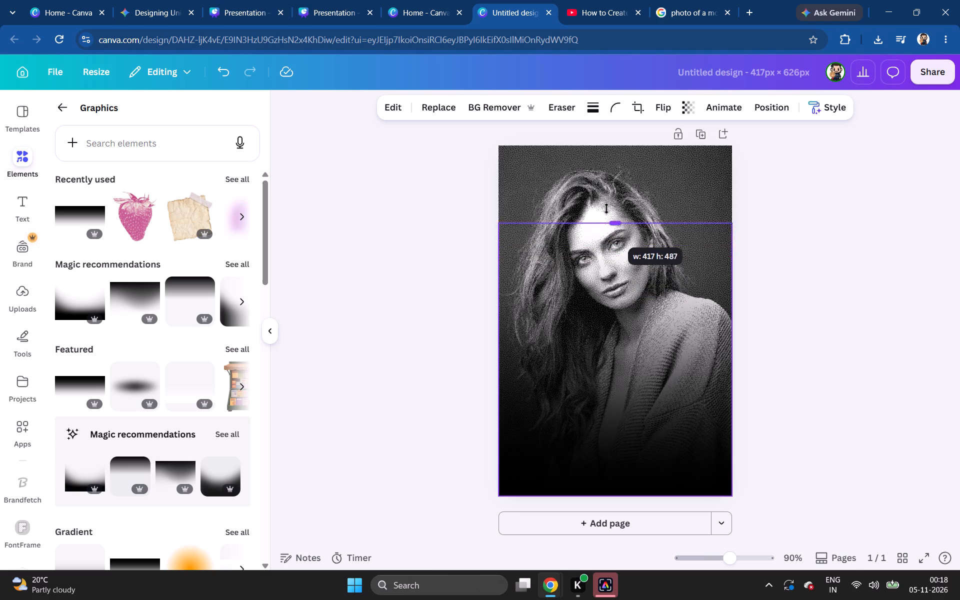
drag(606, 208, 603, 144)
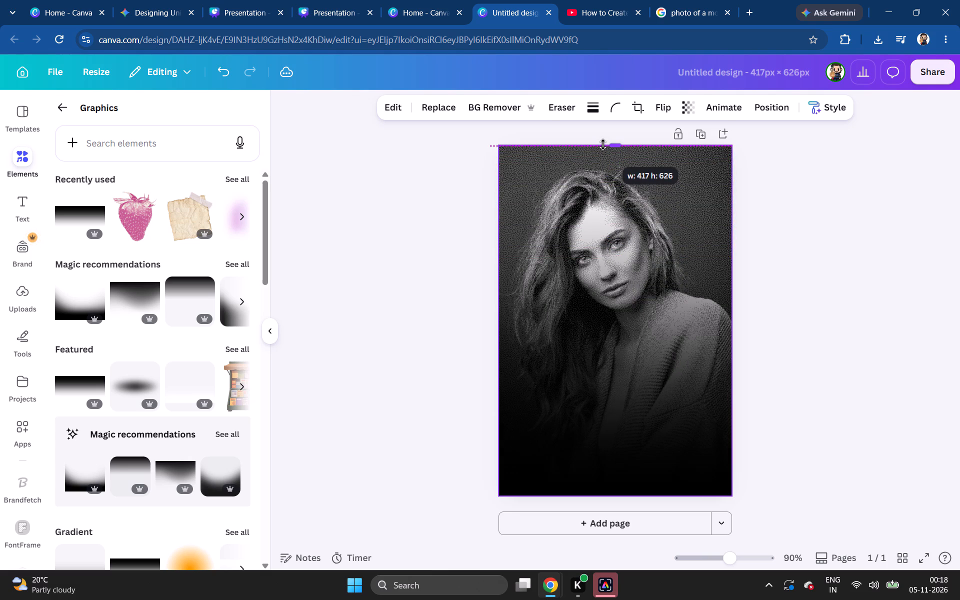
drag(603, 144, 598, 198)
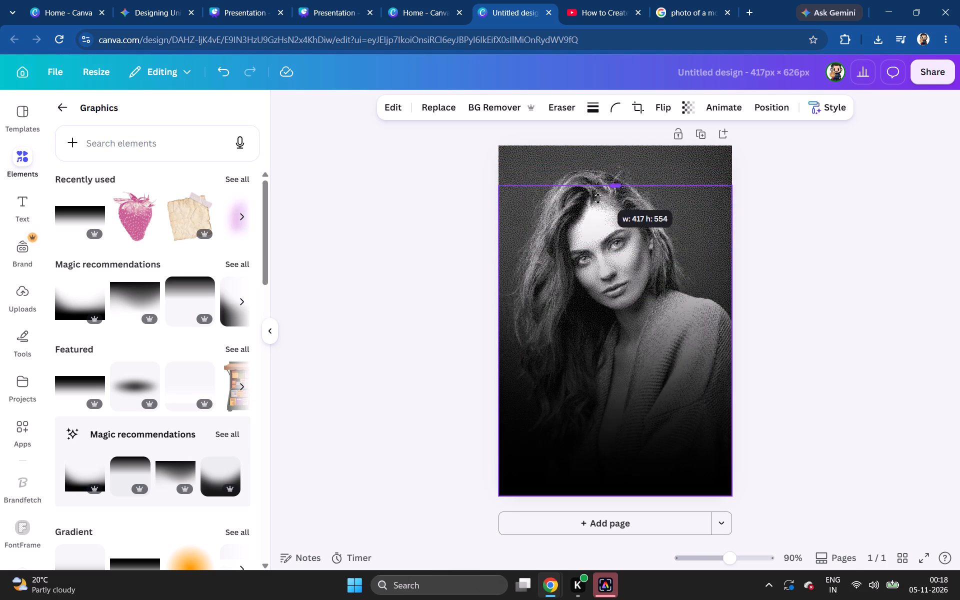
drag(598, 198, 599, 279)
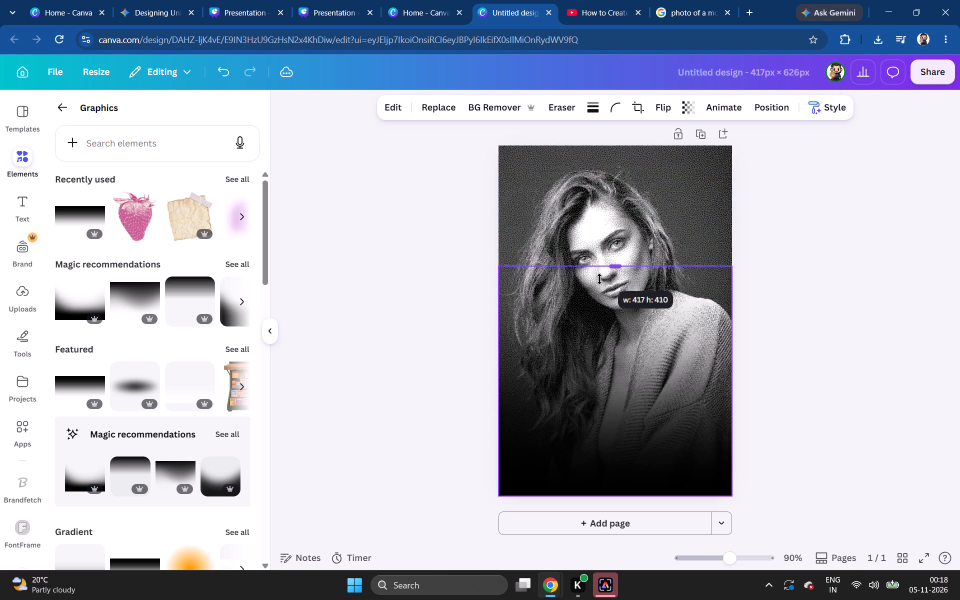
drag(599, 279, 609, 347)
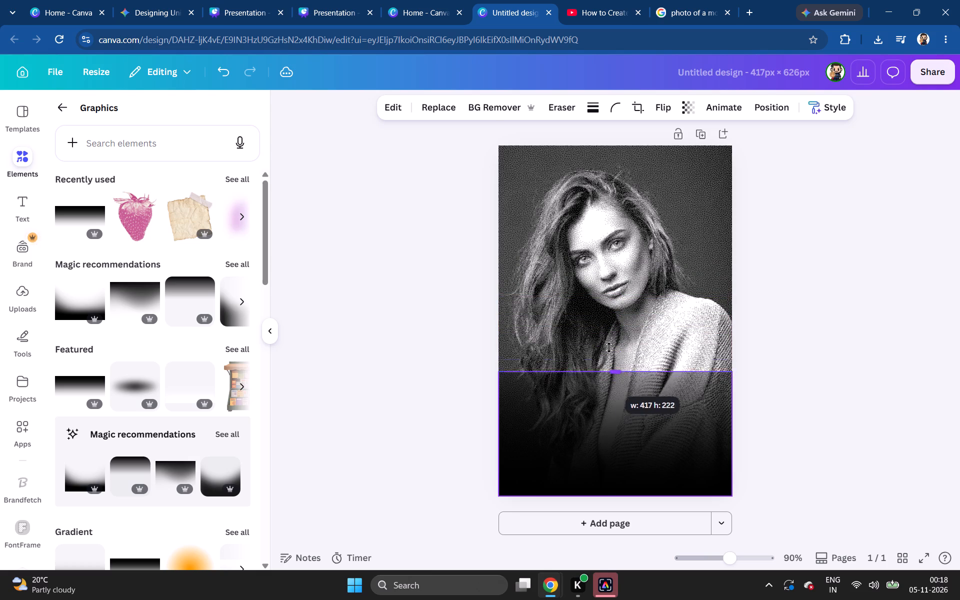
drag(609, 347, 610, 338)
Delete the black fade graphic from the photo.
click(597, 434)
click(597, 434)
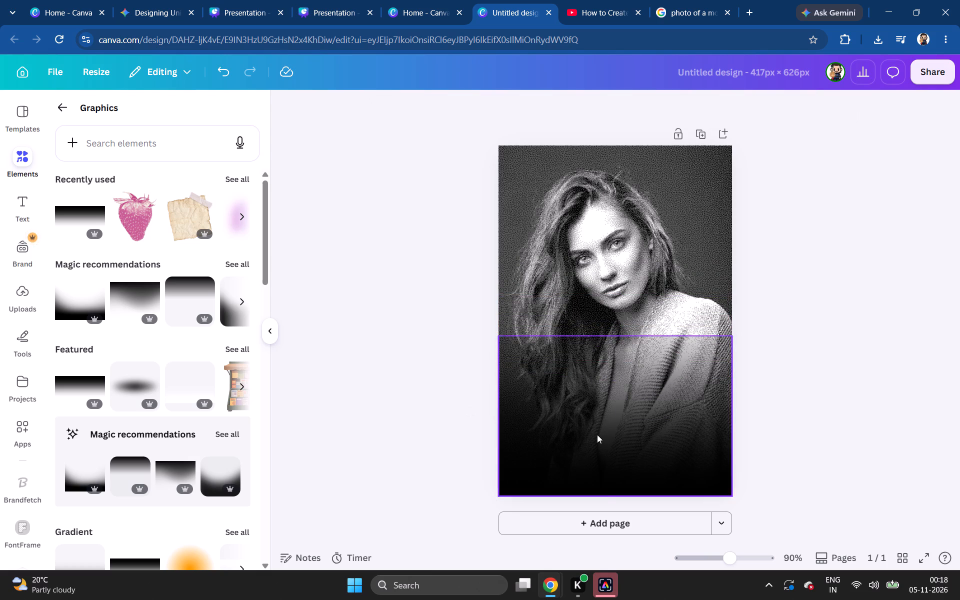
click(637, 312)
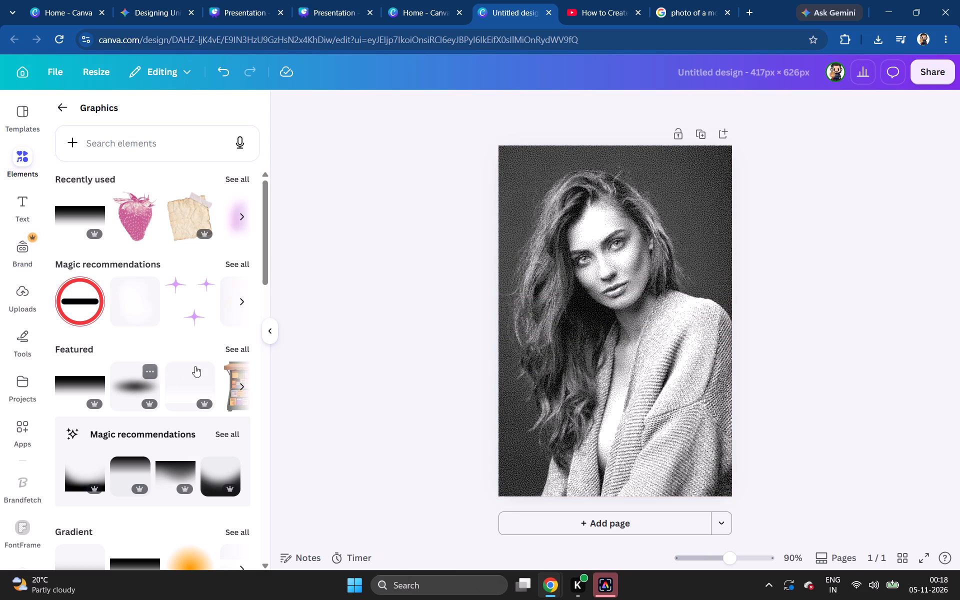
Add the soft black corner-shadow gradient from the full list of Magic recommendations to the page.
click(227, 432)
scroll(157, 401, down, 1)
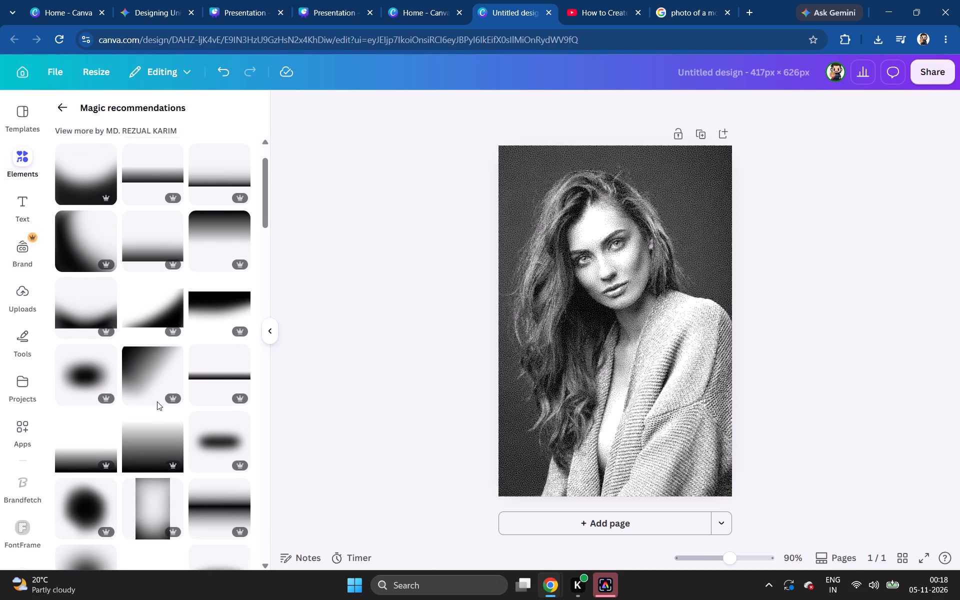
scroll(157, 401, down, 2)
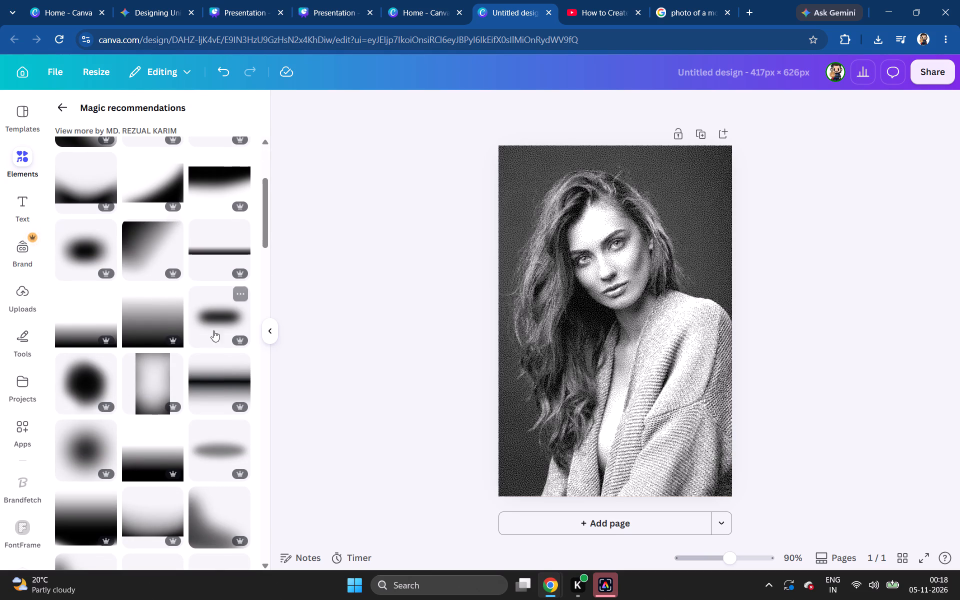
scroll(228, 433, down, 2)
click(218, 396)
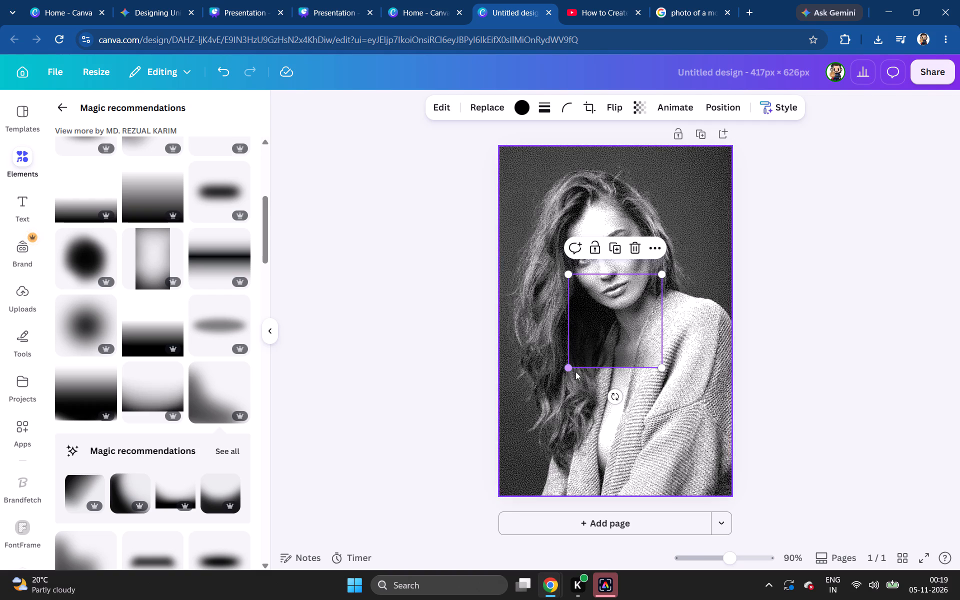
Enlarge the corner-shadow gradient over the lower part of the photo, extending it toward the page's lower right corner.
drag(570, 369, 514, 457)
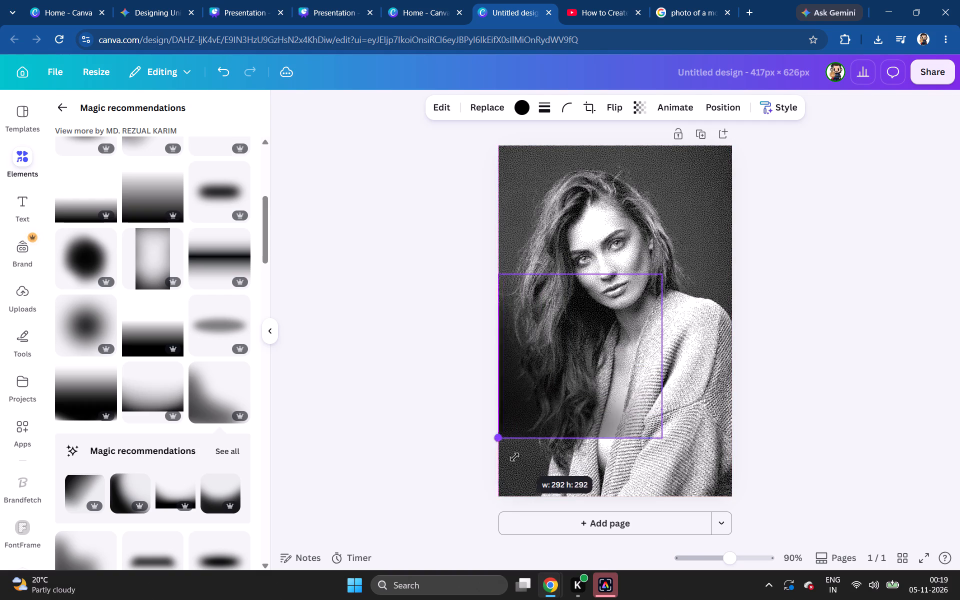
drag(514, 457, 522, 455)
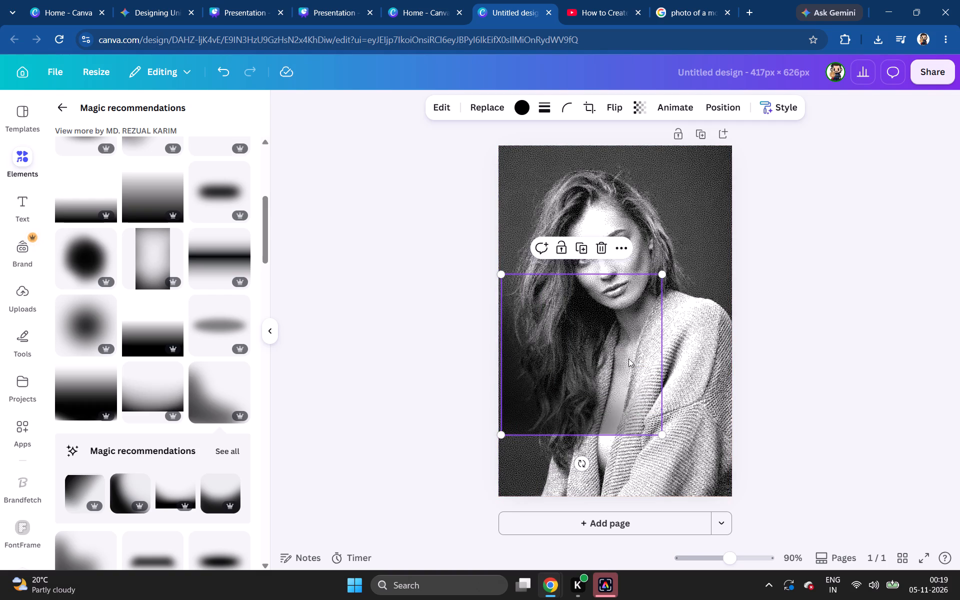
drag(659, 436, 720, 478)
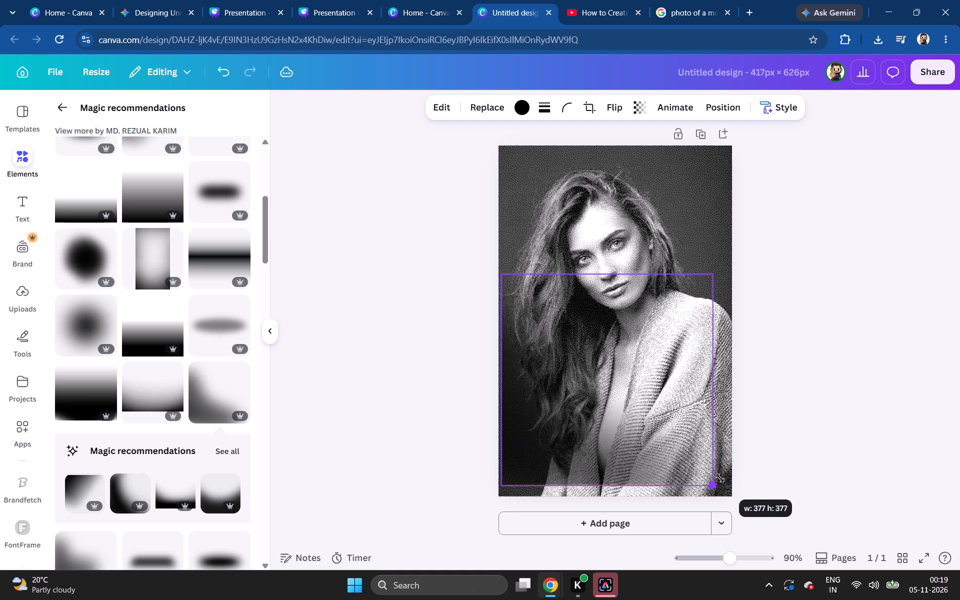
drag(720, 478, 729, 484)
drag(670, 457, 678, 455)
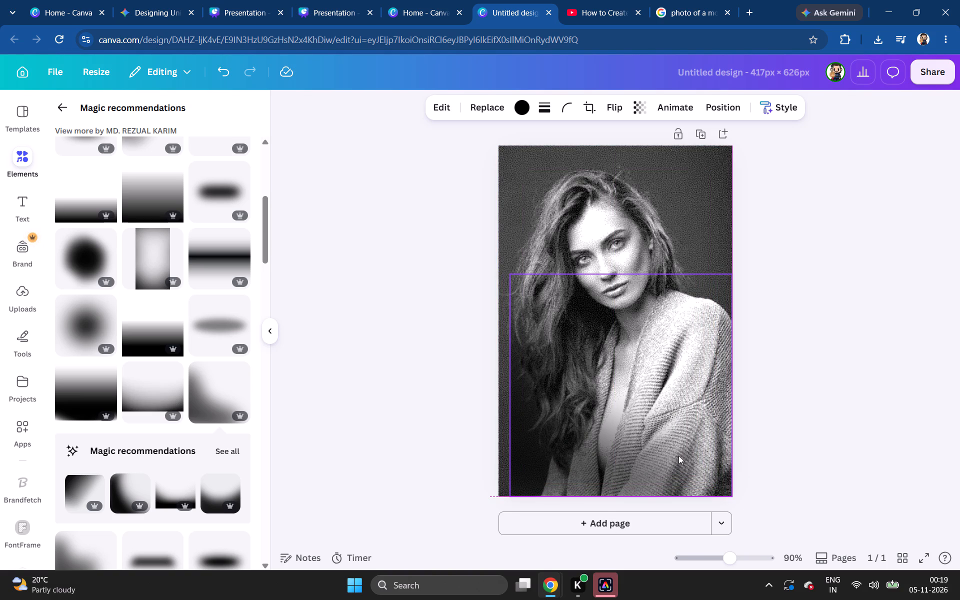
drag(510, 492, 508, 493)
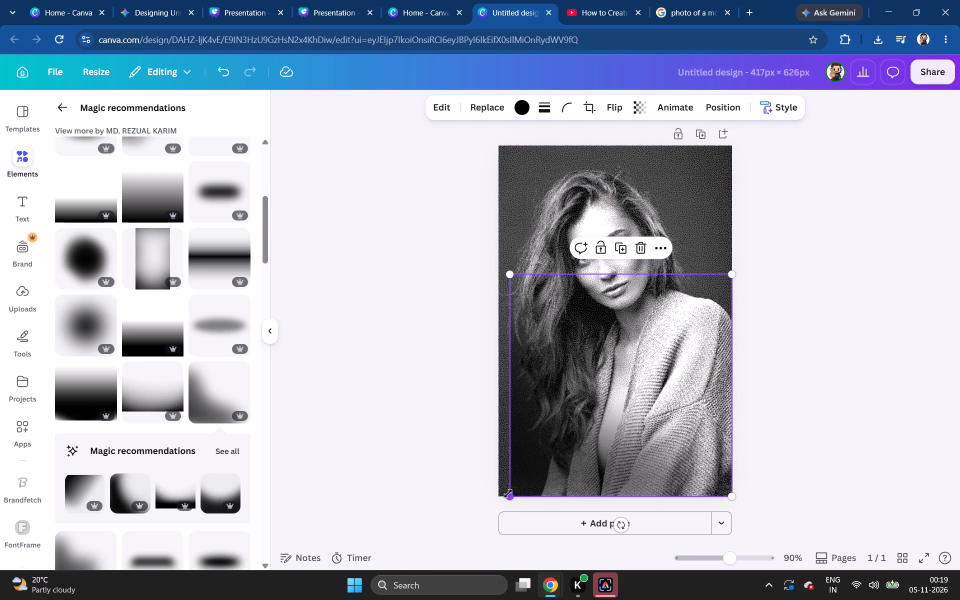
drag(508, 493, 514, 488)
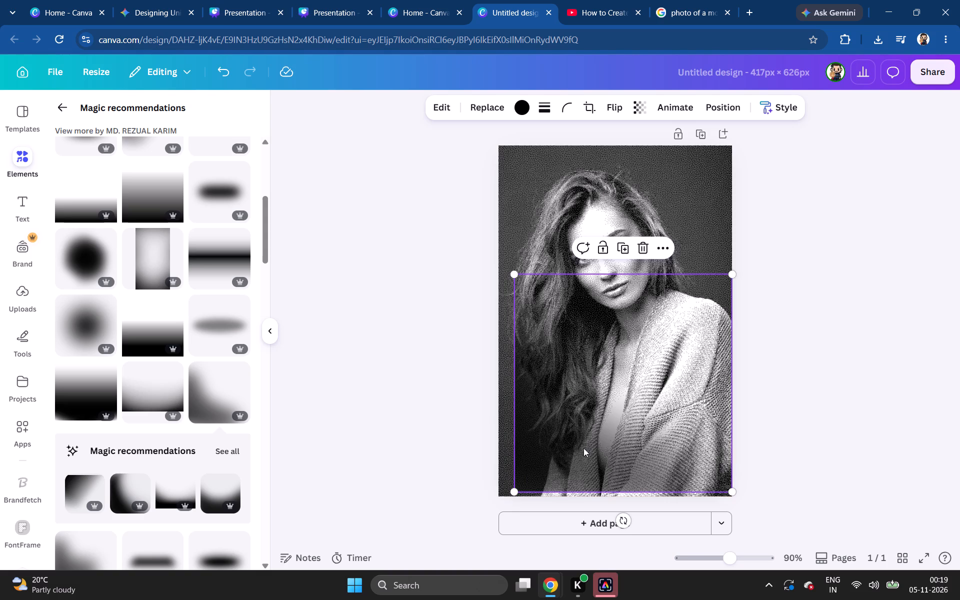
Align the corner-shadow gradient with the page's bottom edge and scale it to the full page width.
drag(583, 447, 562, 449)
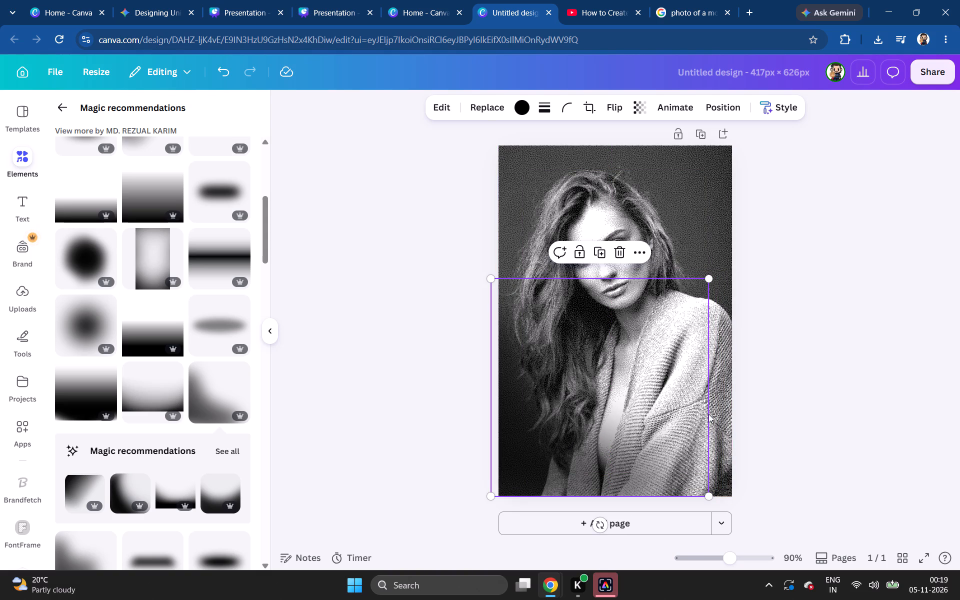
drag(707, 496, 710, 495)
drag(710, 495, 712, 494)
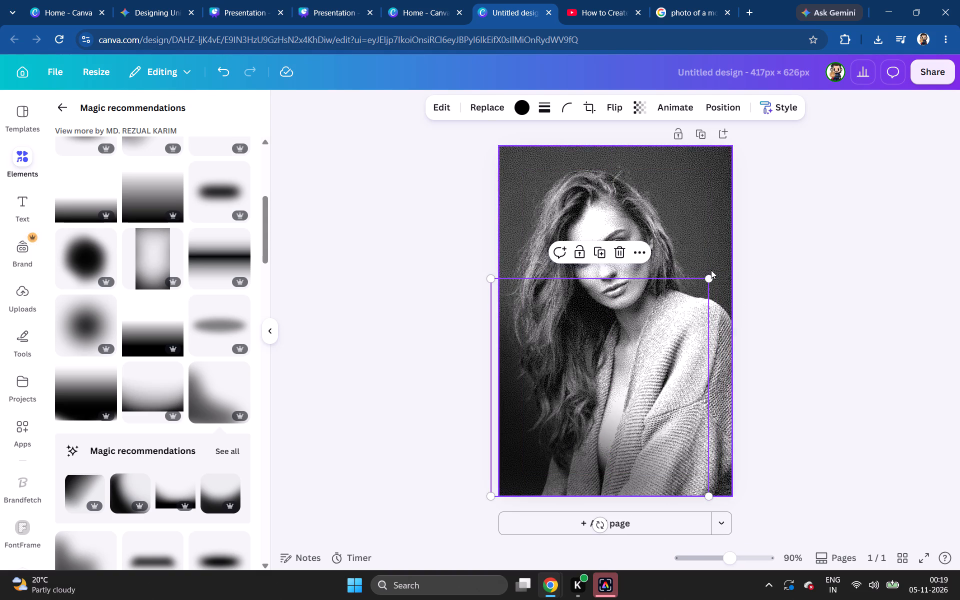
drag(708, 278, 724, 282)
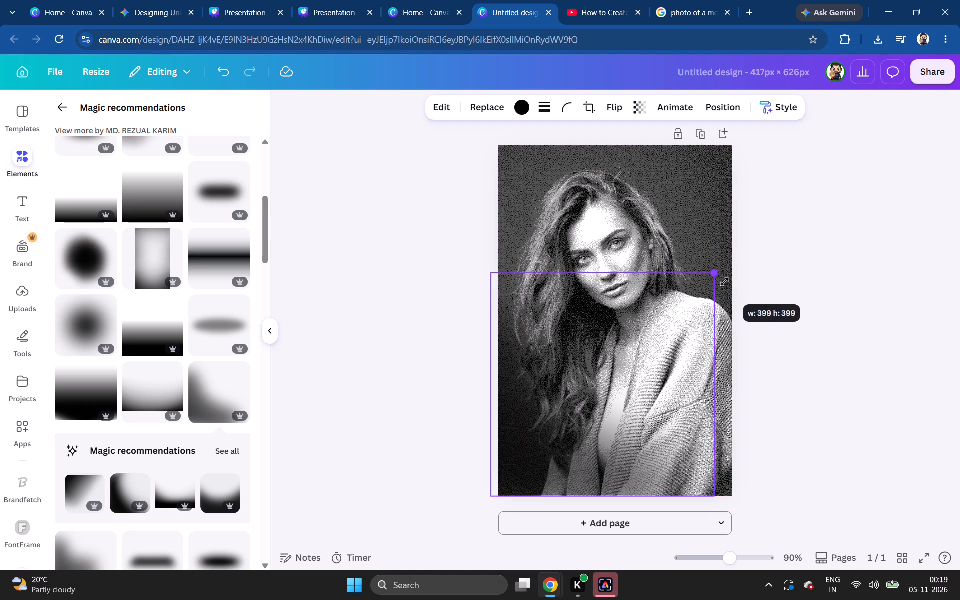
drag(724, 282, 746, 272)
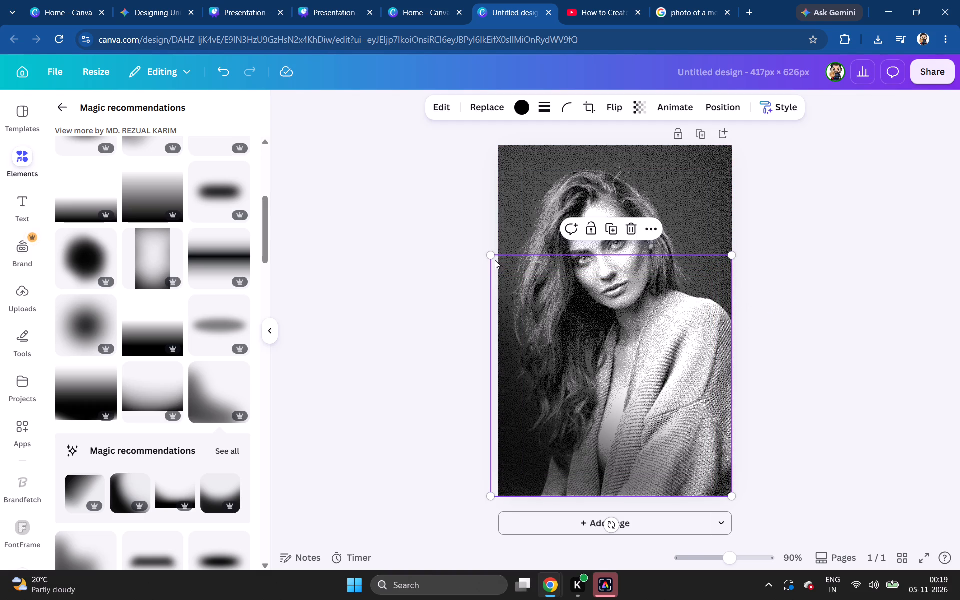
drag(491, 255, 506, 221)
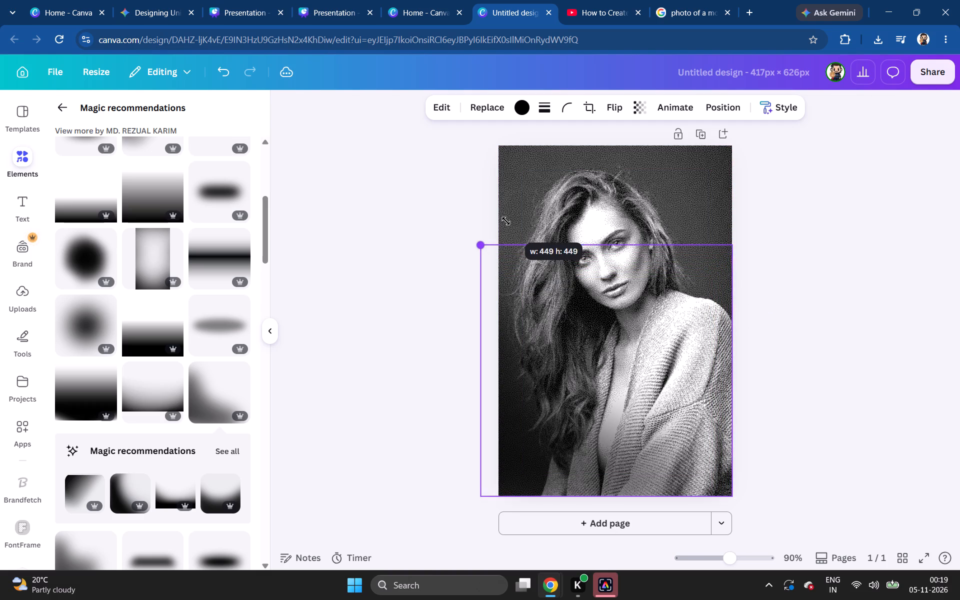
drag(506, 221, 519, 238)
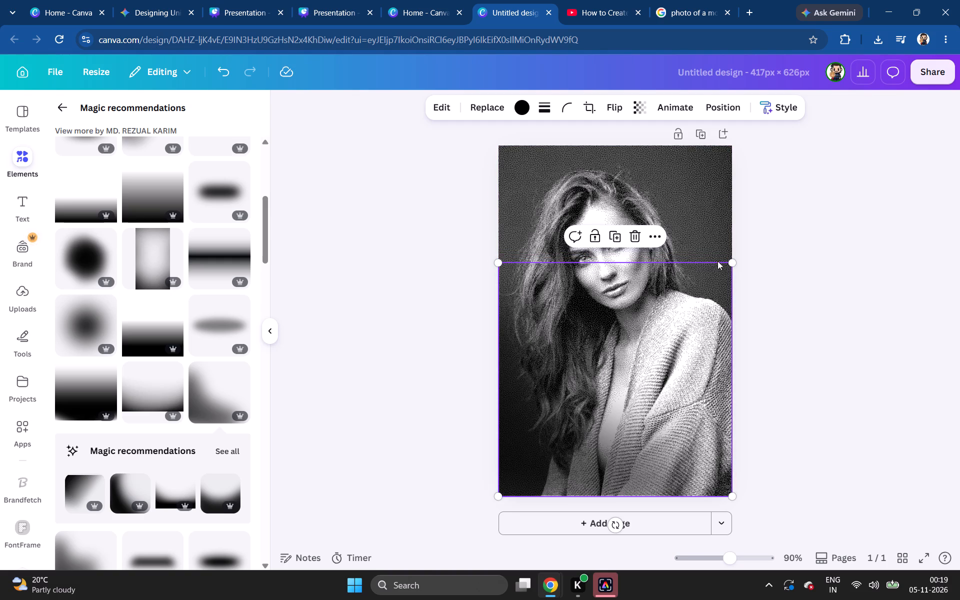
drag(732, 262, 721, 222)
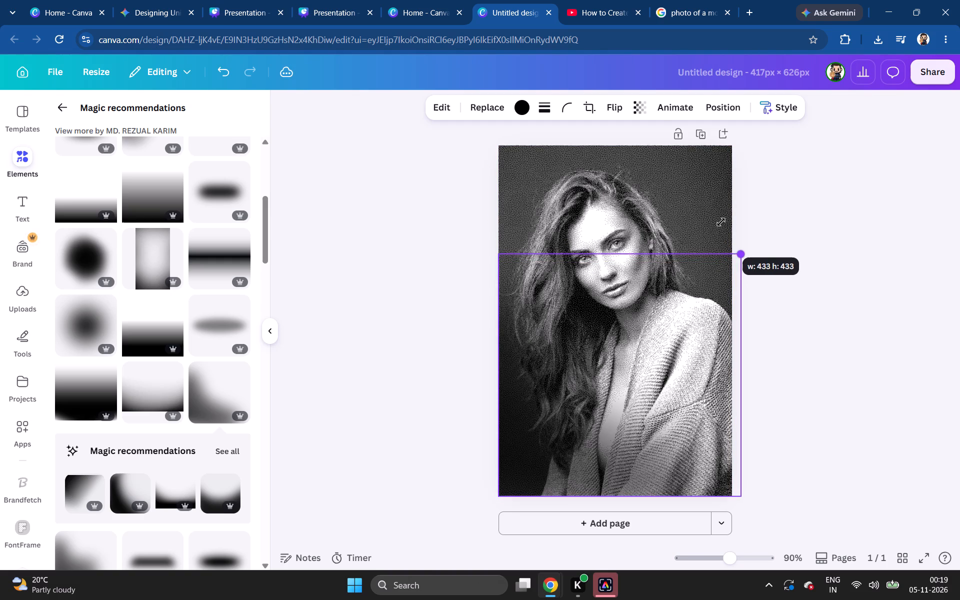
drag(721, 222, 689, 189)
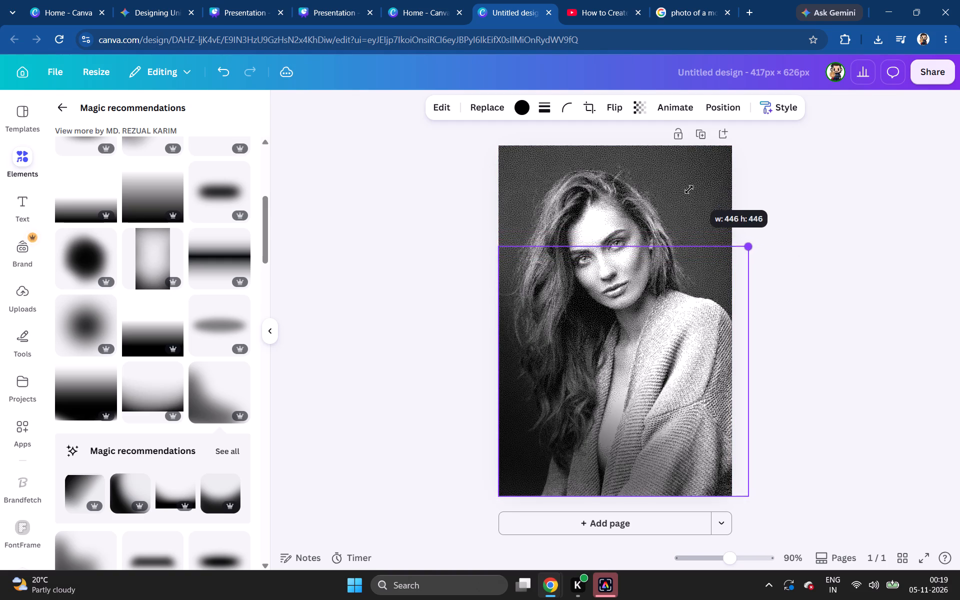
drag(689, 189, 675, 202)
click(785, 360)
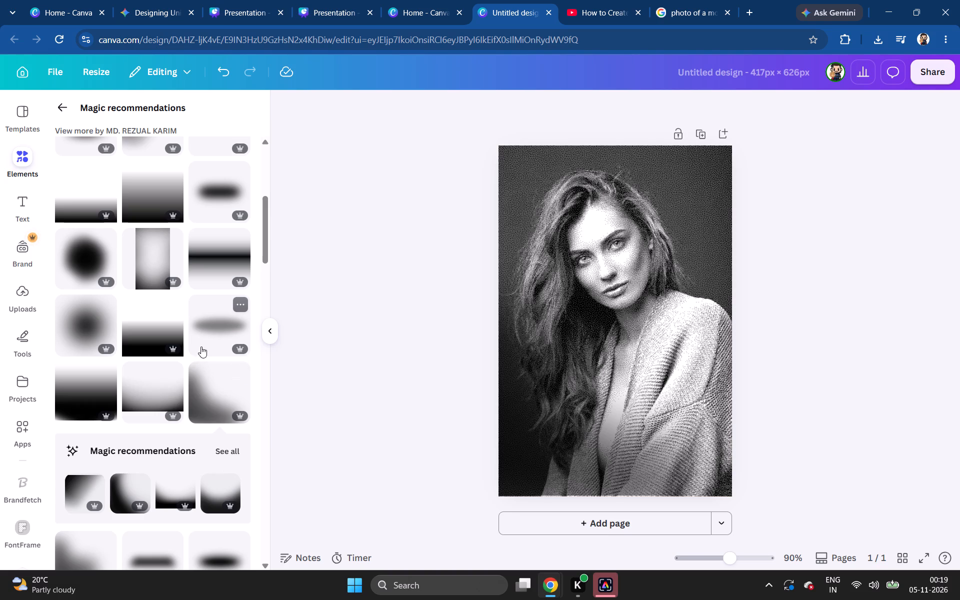
Delete the corner-shadow gradient from the photo.
scroll(201, 346, down, 3)
scroll(167, 363, up, 1)
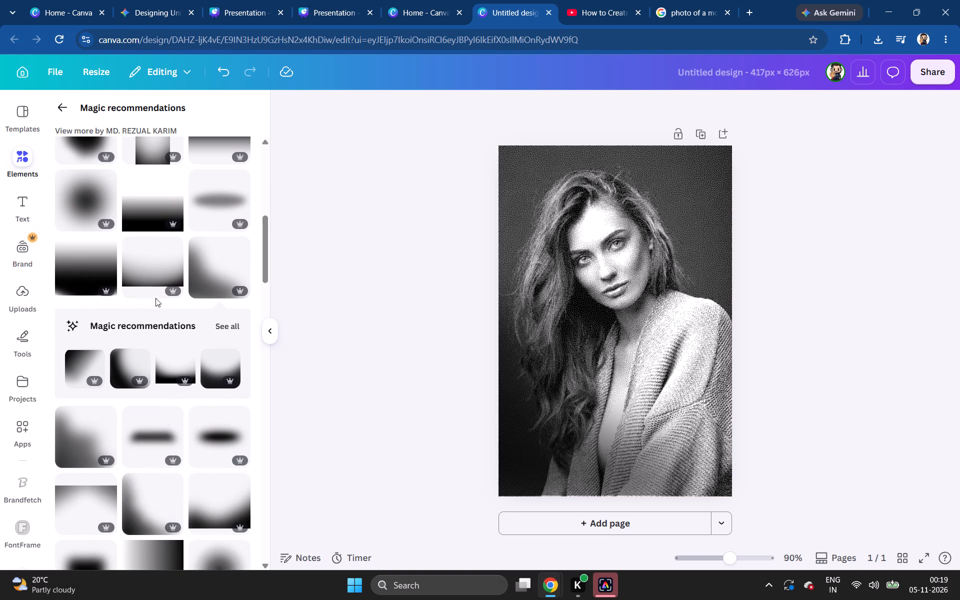
click(567, 455)
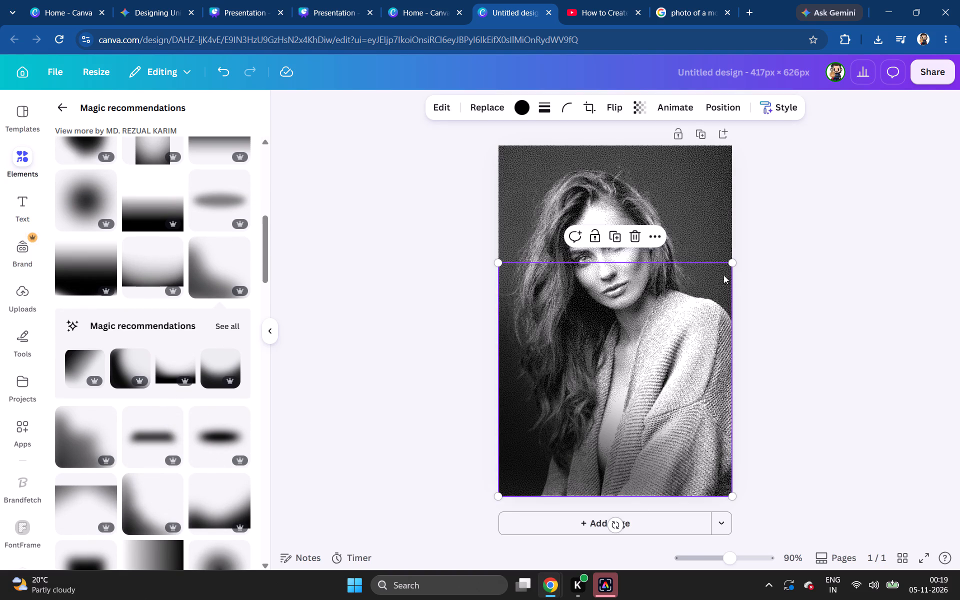
click(641, 242)
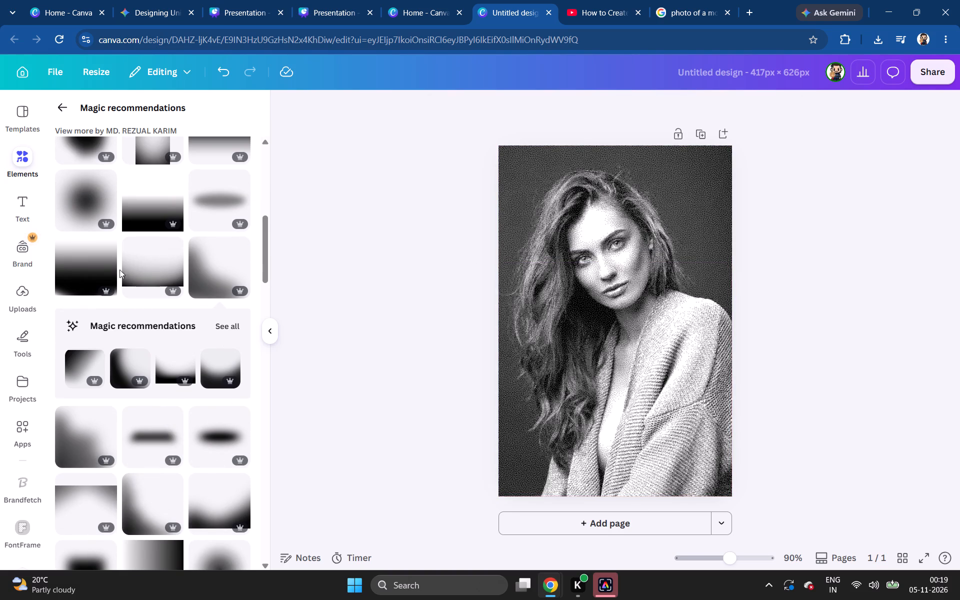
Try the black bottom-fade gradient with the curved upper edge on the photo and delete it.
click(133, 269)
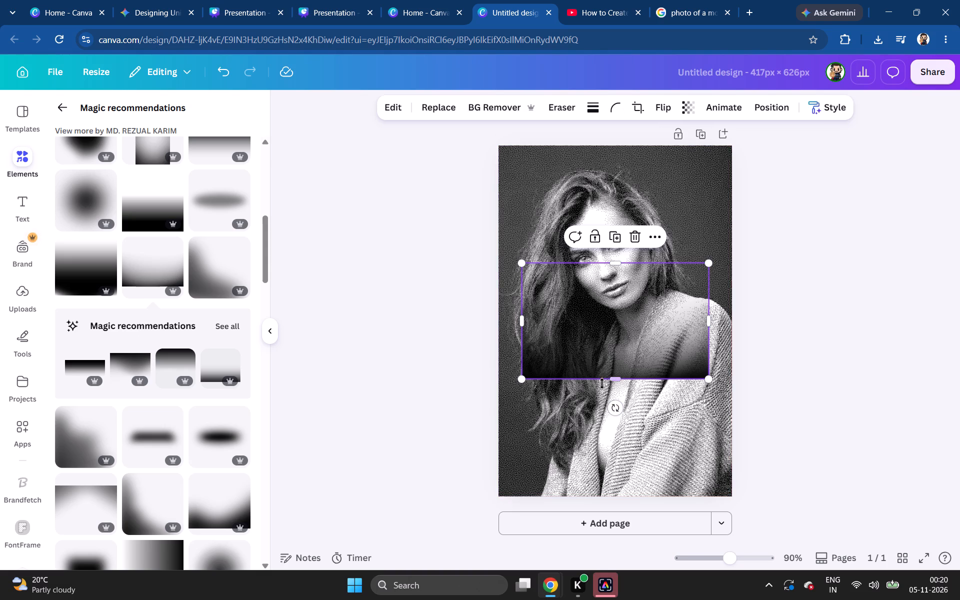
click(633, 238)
Add the soft grey gradient with the light lower area from further down the Magic recommendations.
scroll(220, 483, down, 3)
scroll(190, 540, down, 1)
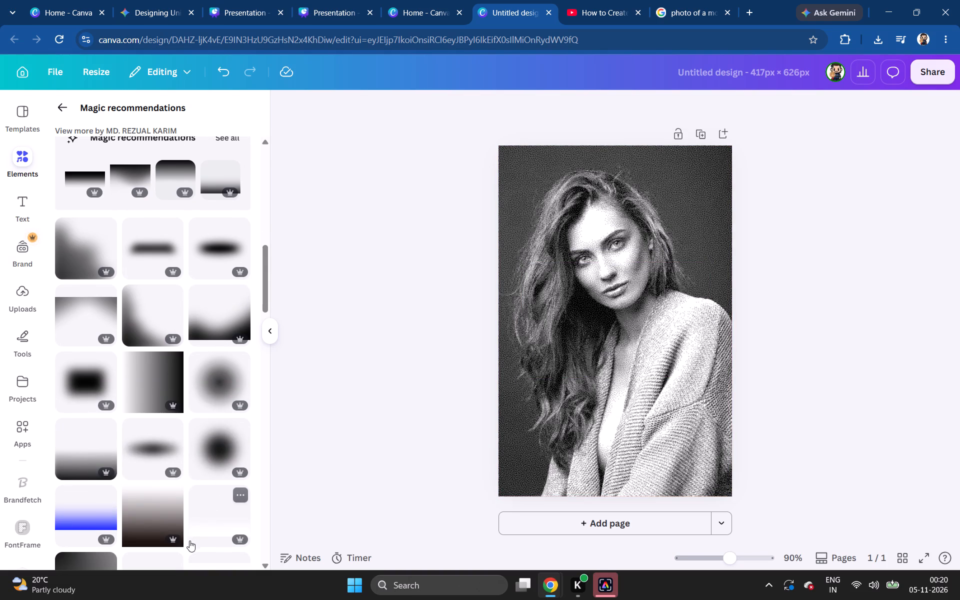
scroll(189, 540, down, 4)
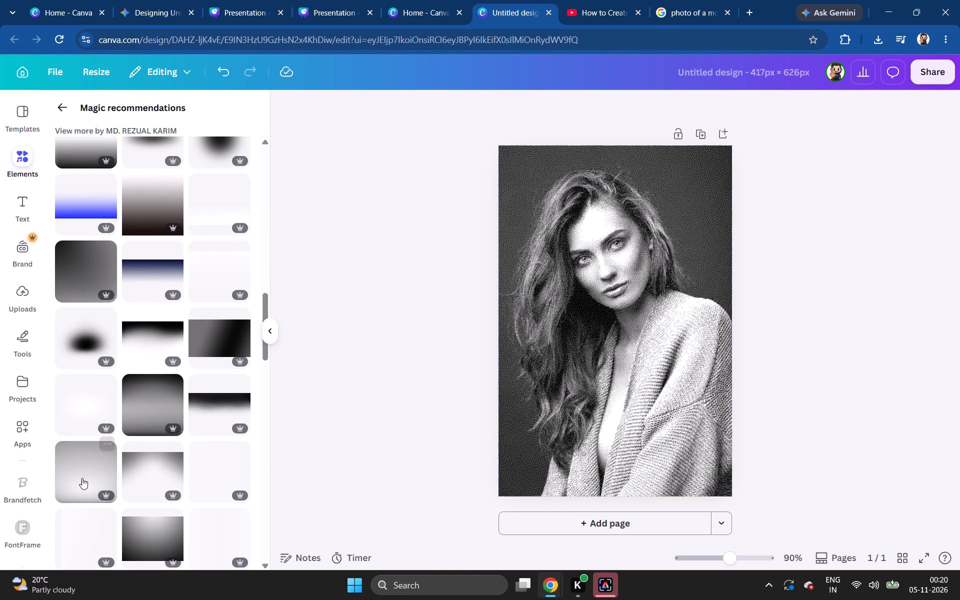
click(83, 472)
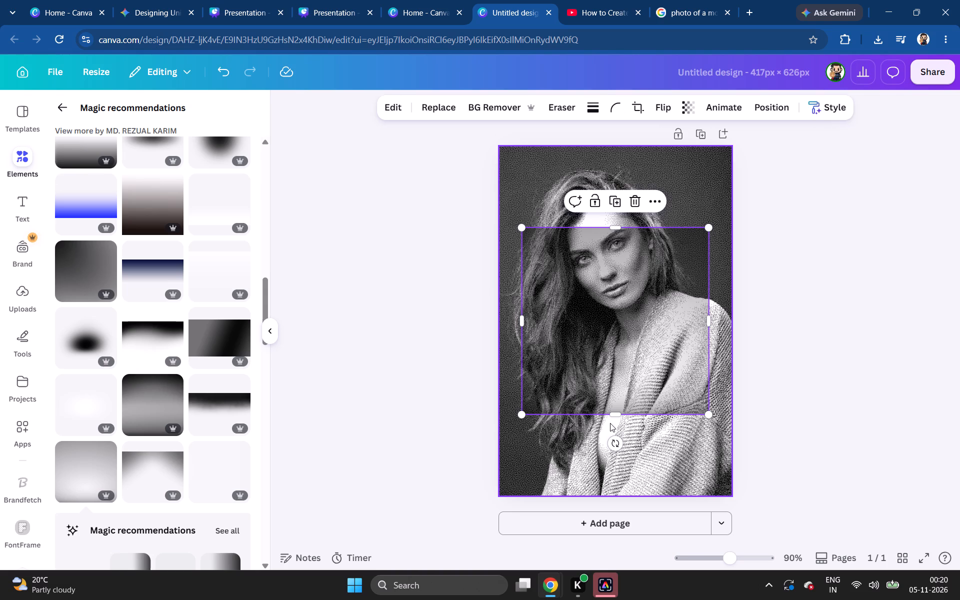
Stretch the grey gradient to cover the whole page, 417 px wide and 626 px high.
drag(617, 418, 612, 500)
drag(707, 365, 728, 362)
drag(523, 369, 507, 376)
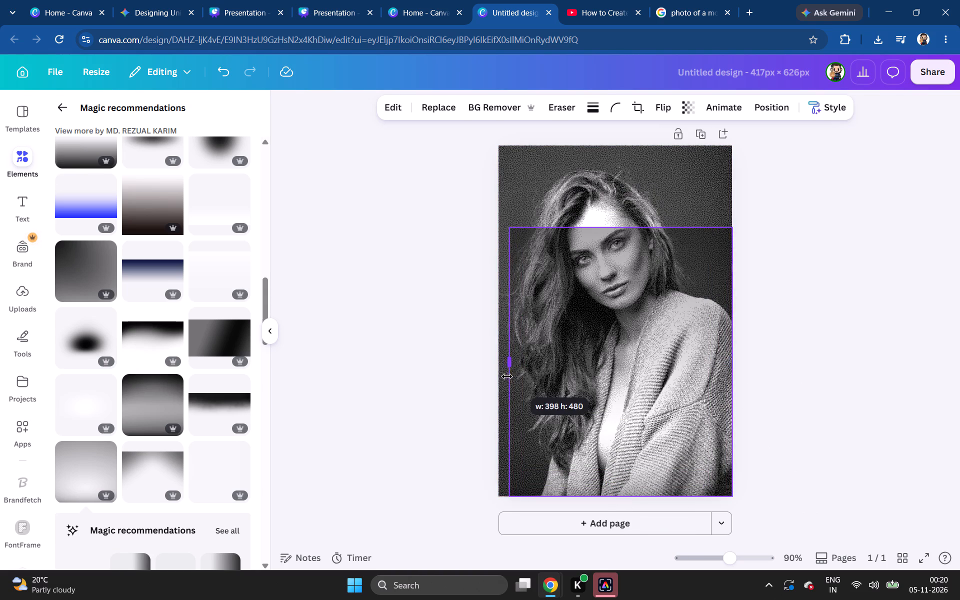
drag(507, 376, 502, 379)
drag(611, 229, 617, 195)
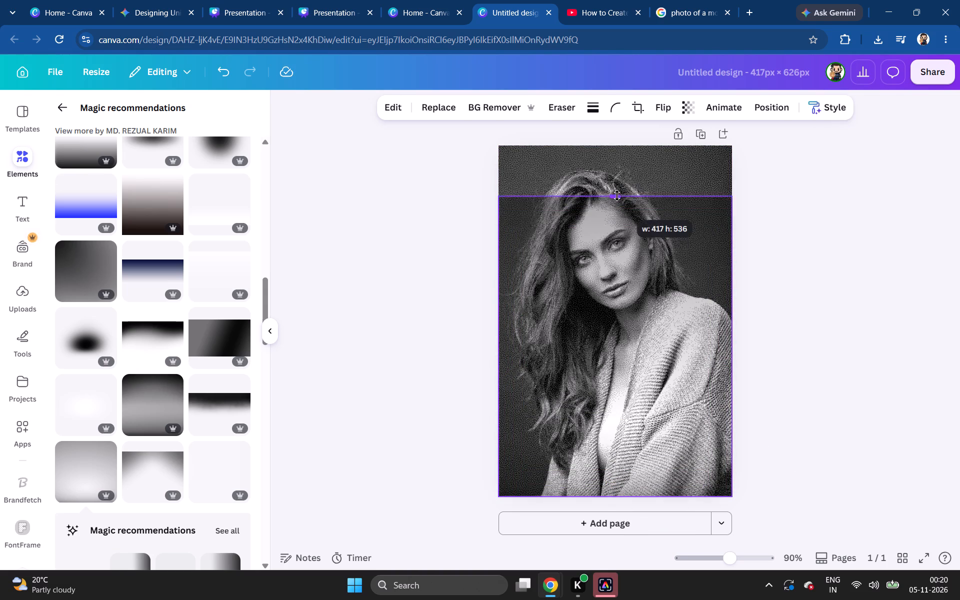
drag(617, 195, 615, 149)
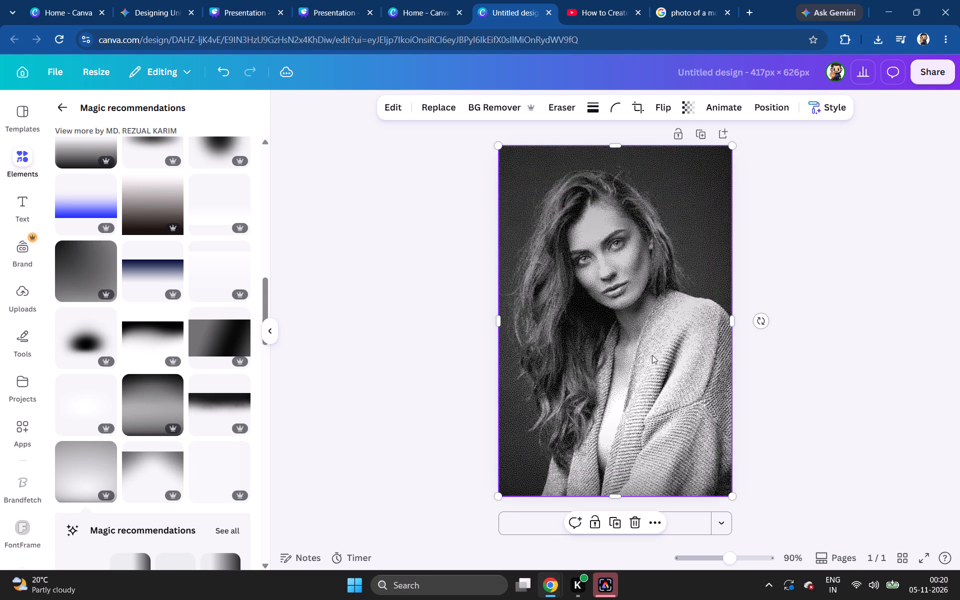
Rotate the grey gradient diagonally across the photo, to just past 125°.
drag(765, 318, 758, 338)
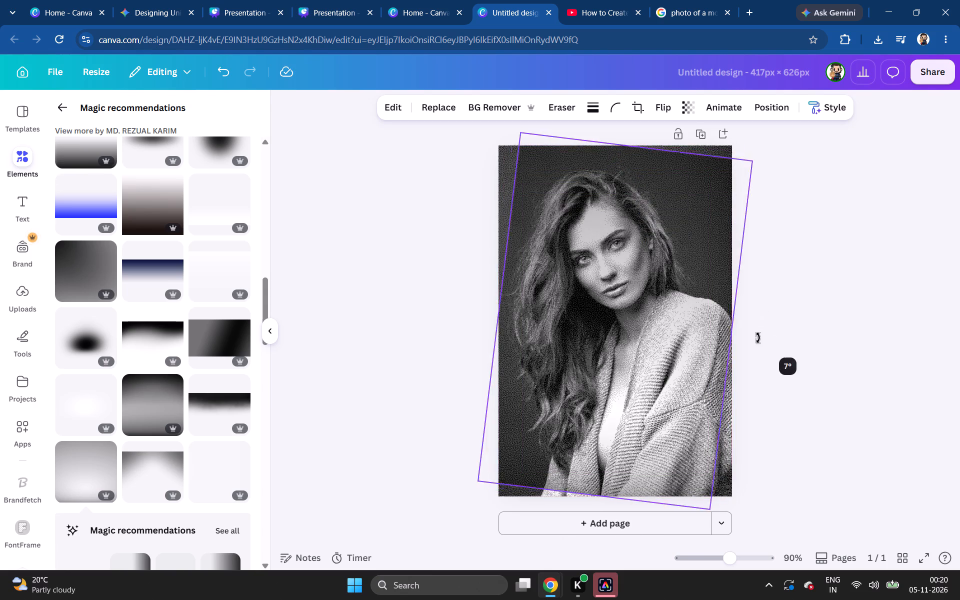
drag(758, 338, 487, 509)
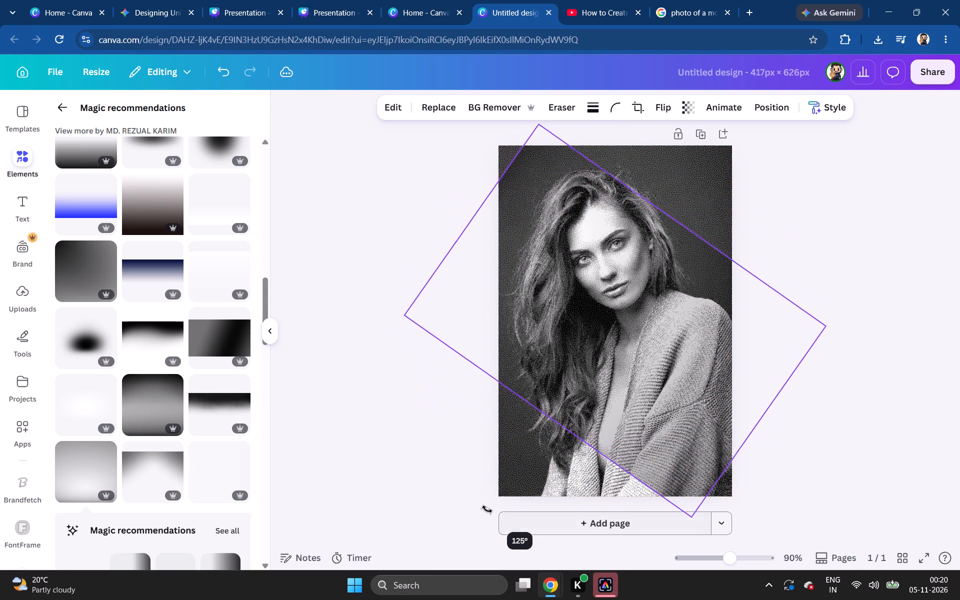
drag(487, 509, 489, 486)
click(880, 494)
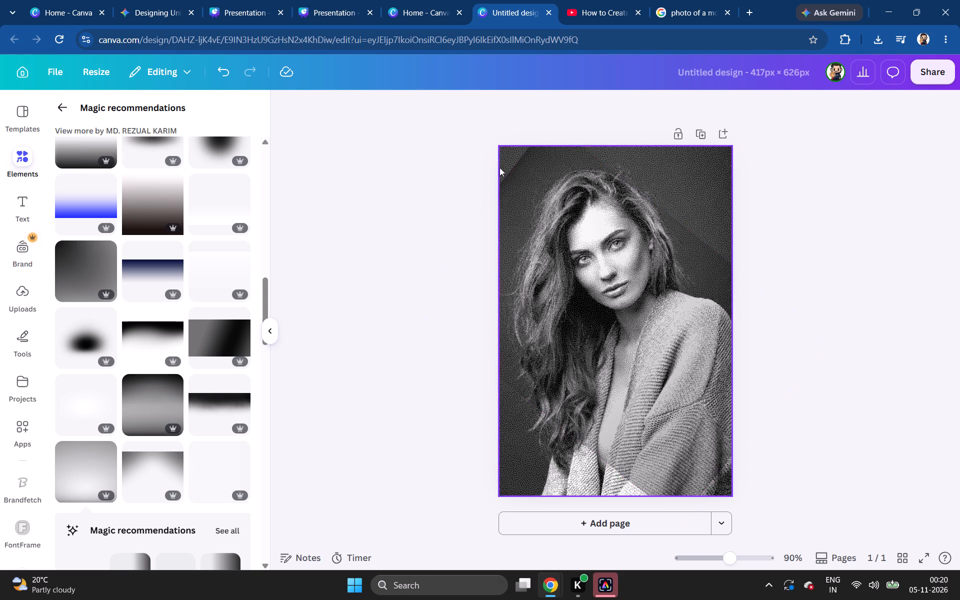
Extend both ends of the rotated grey gradient outward, past the page's upper left and lower right corners.
click(511, 172)
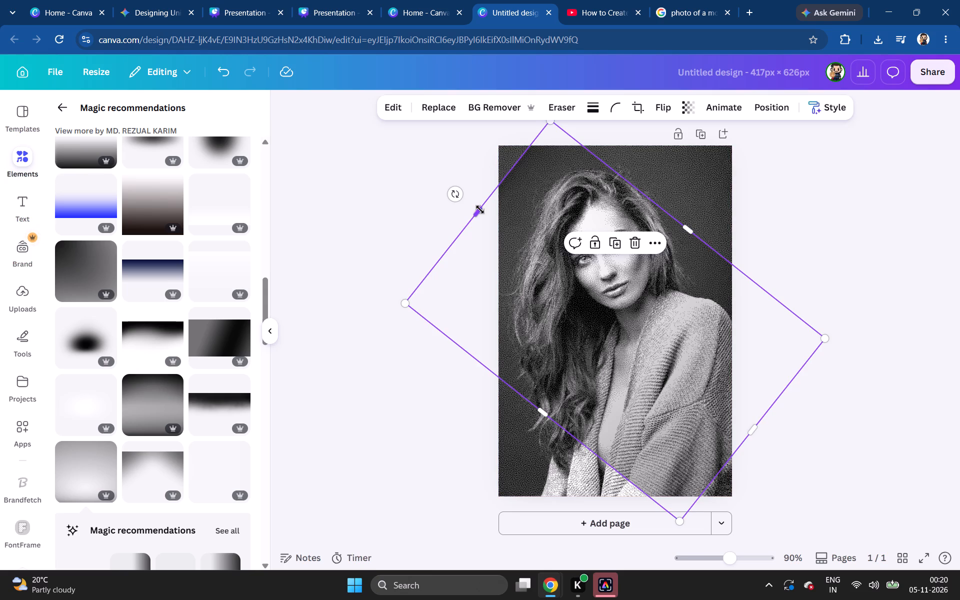
drag(480, 209, 459, 189)
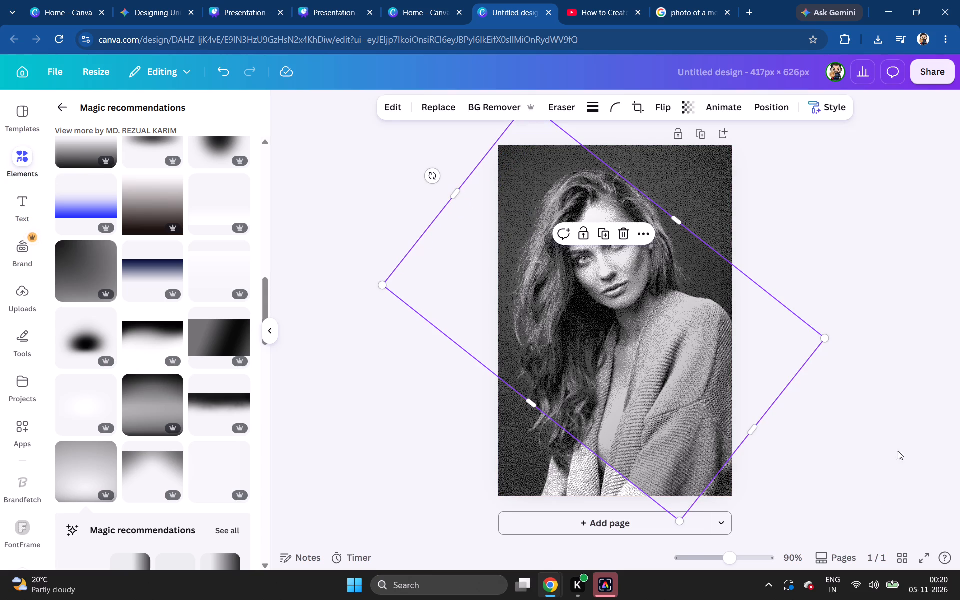
click(888, 445)
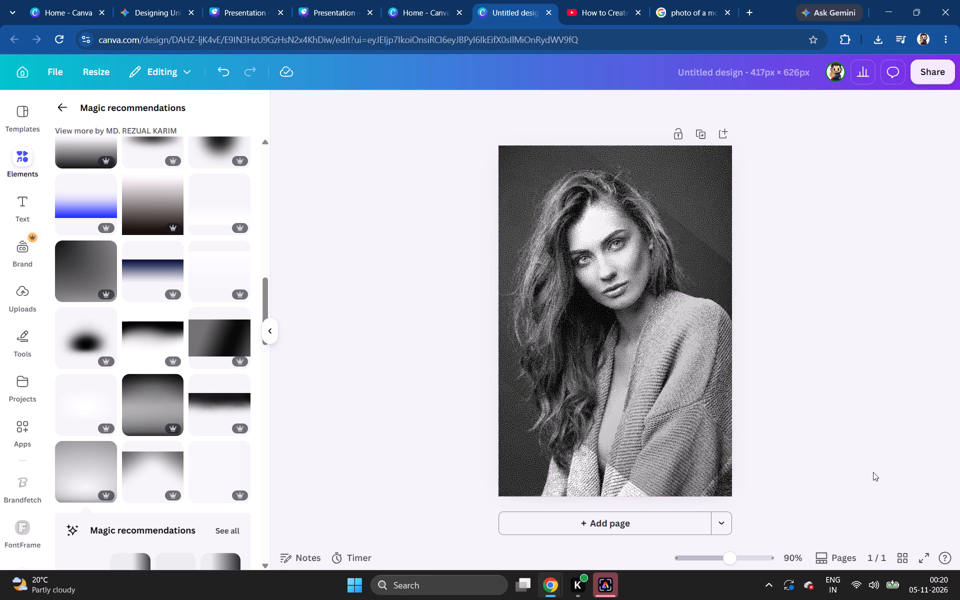
click(705, 468)
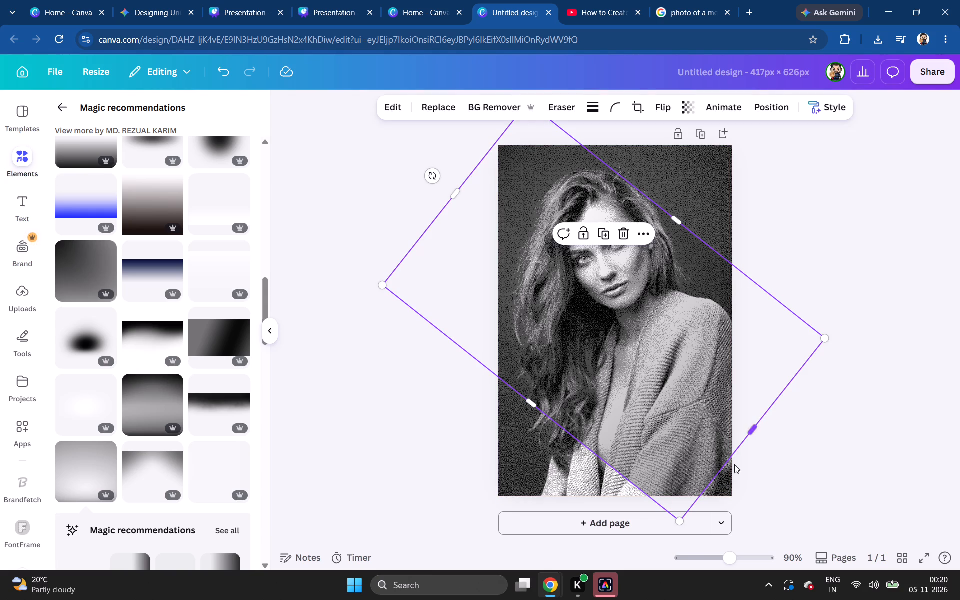
drag(752, 434, 781, 460)
click(820, 489)
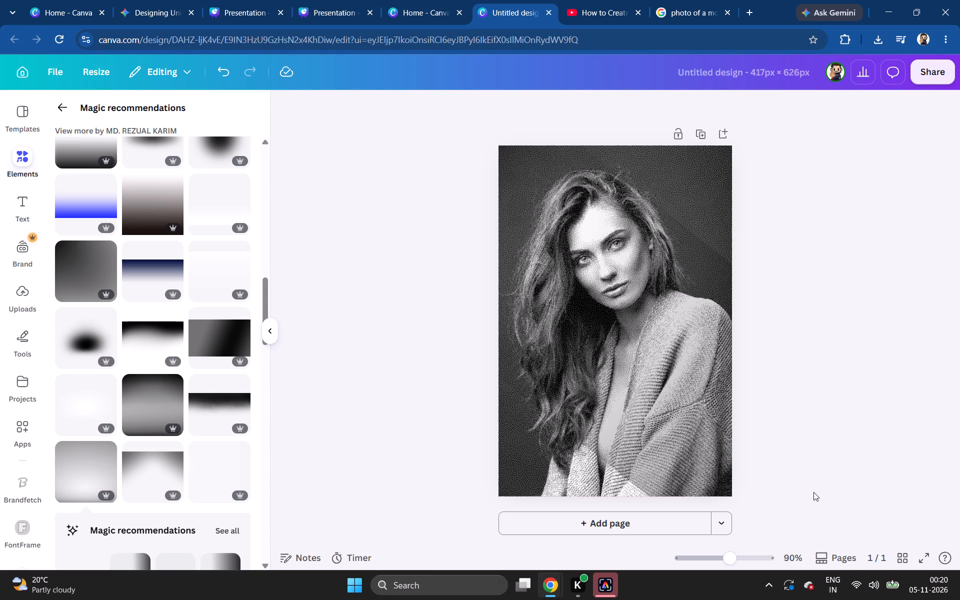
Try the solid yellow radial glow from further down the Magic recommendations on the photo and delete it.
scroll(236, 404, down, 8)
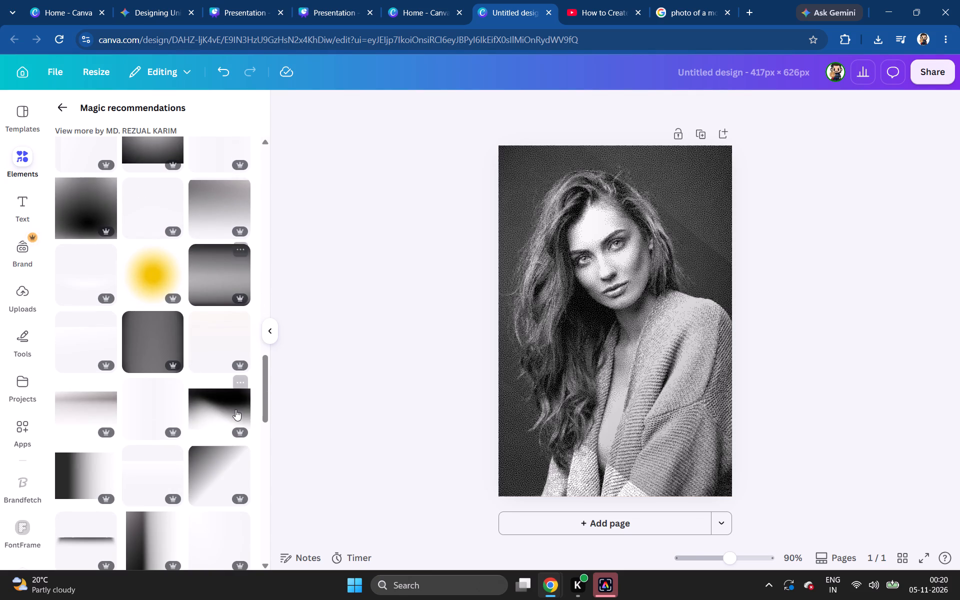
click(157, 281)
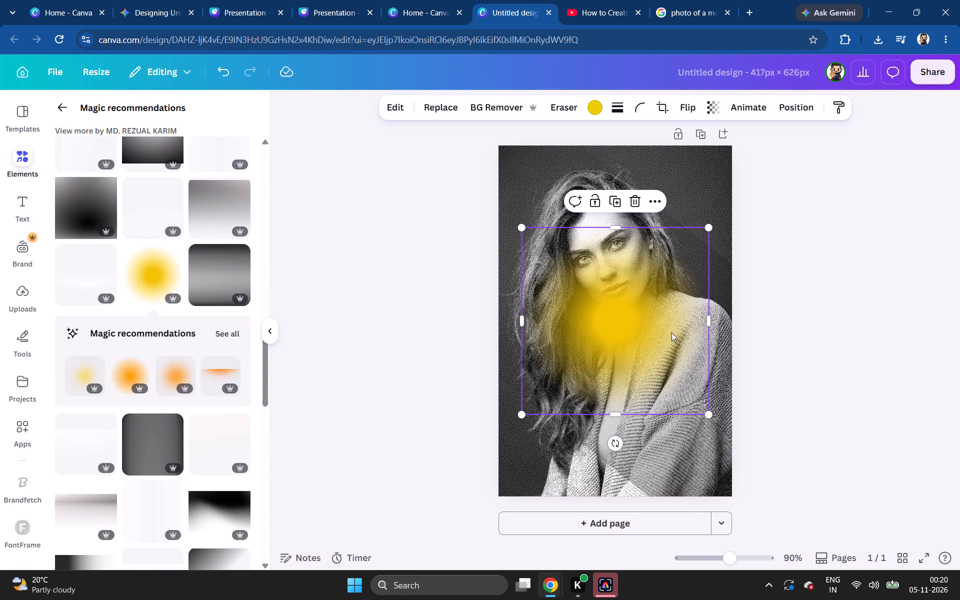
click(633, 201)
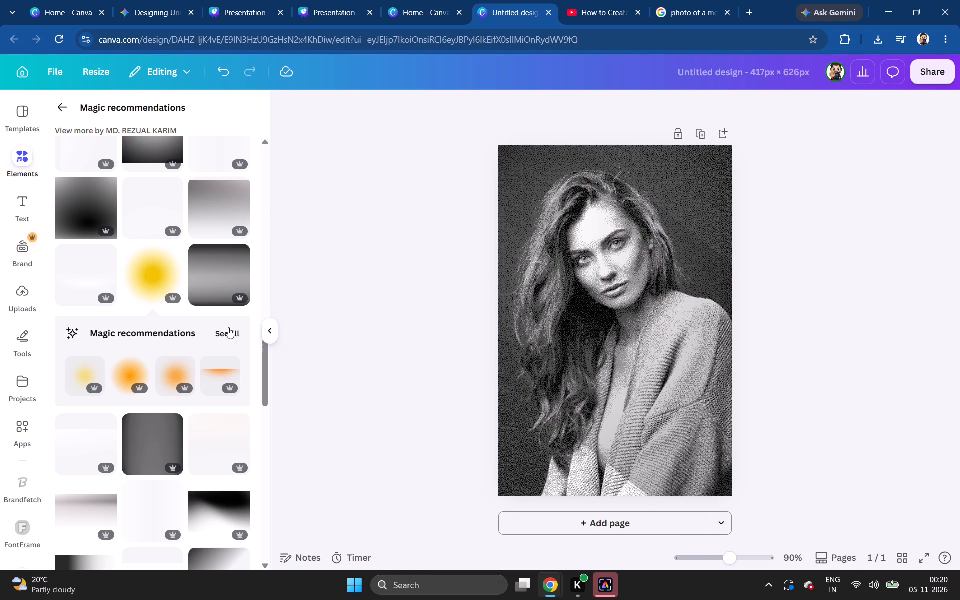
Add the pale yellow circle with one flat side from the full recommendations for the yellow radial glow.
click(228, 327)
scroll(85, 299, down, 5)
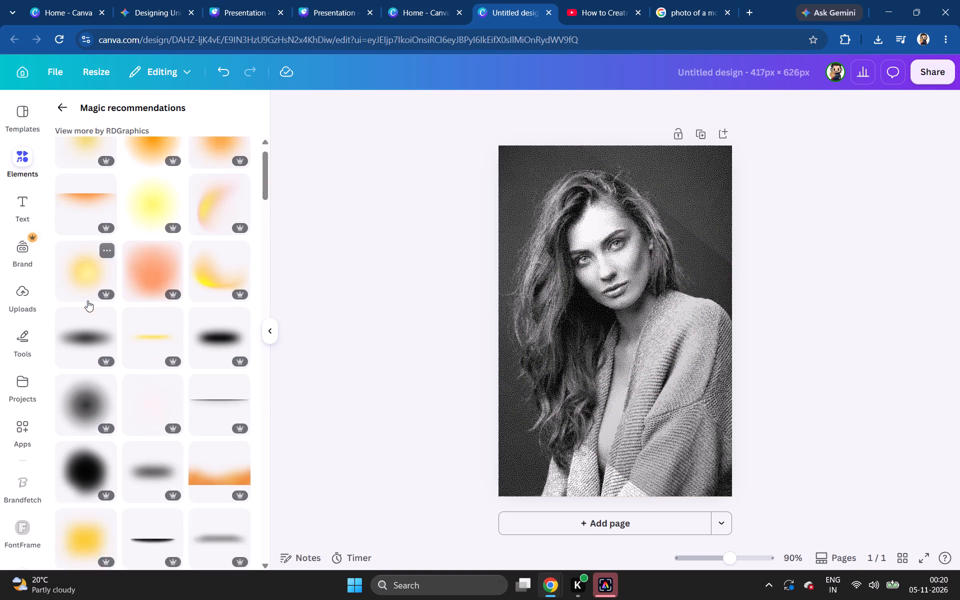
scroll(93, 313, up, 3)
scroll(151, 338, down, 3)
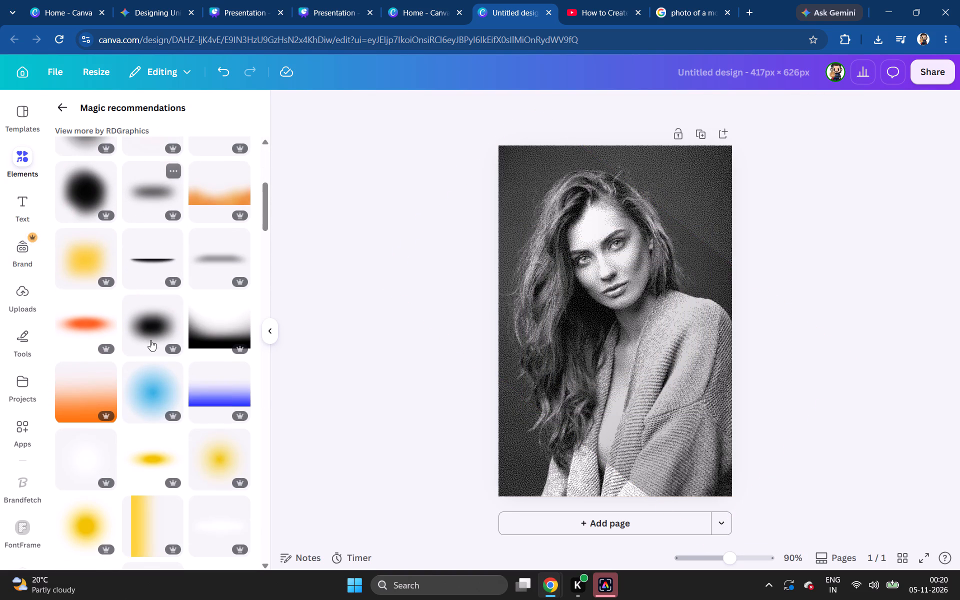
scroll(125, 400, down, 5)
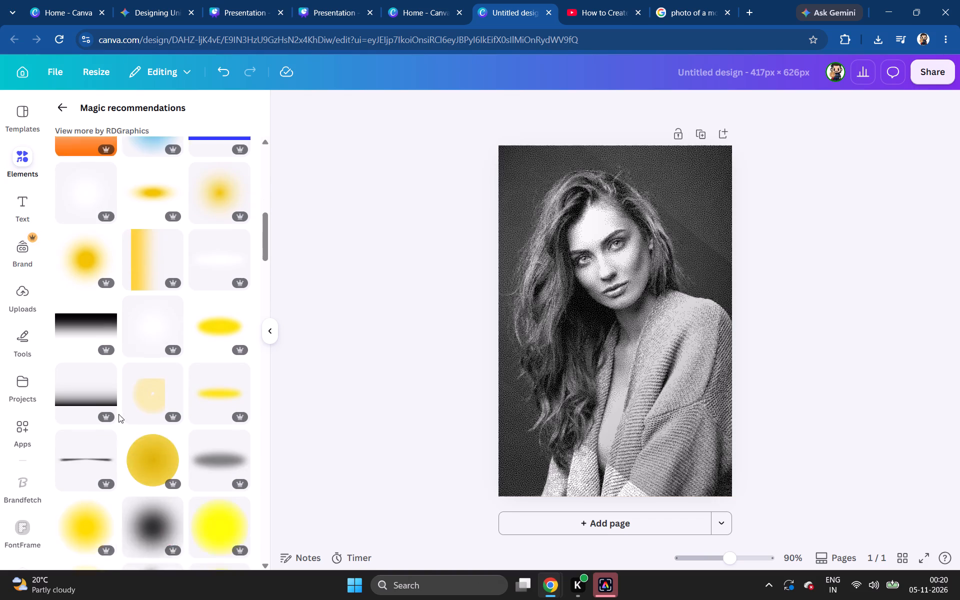
scroll(136, 372, down, 1)
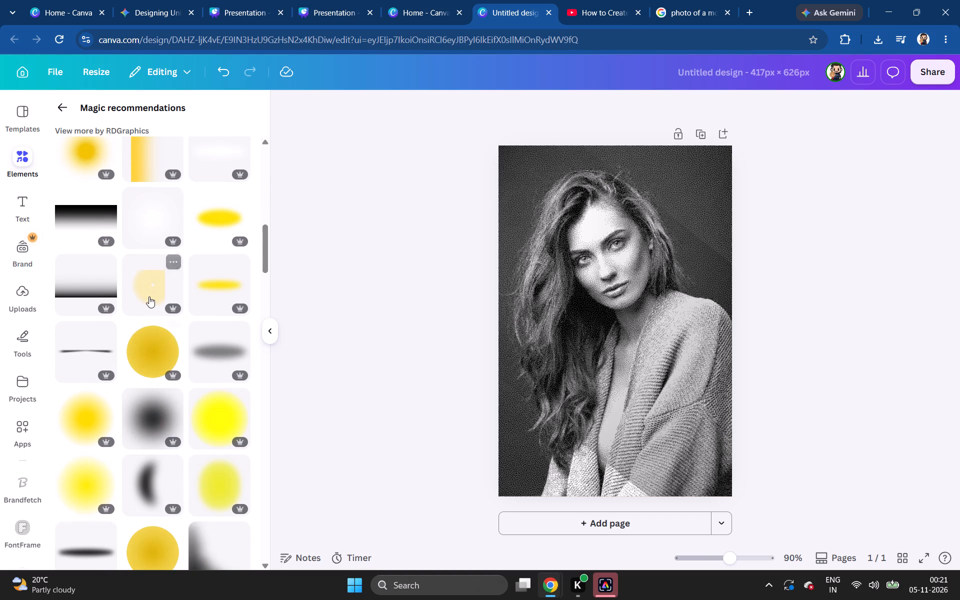
click(148, 296)
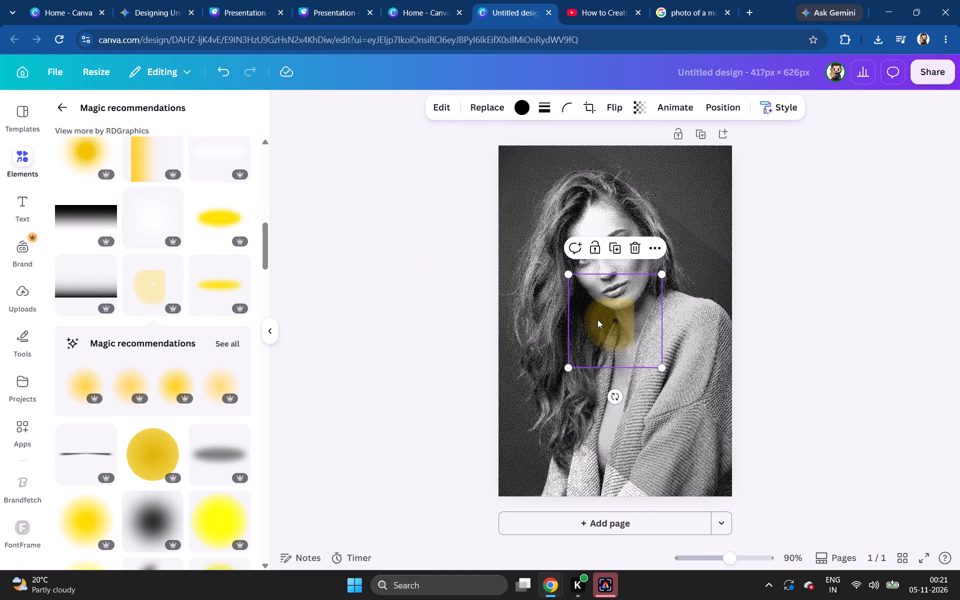
Move the flat-sided yellow circle to the page's upper right corner, partly past the page edge.
drag(597, 319, 692, 269)
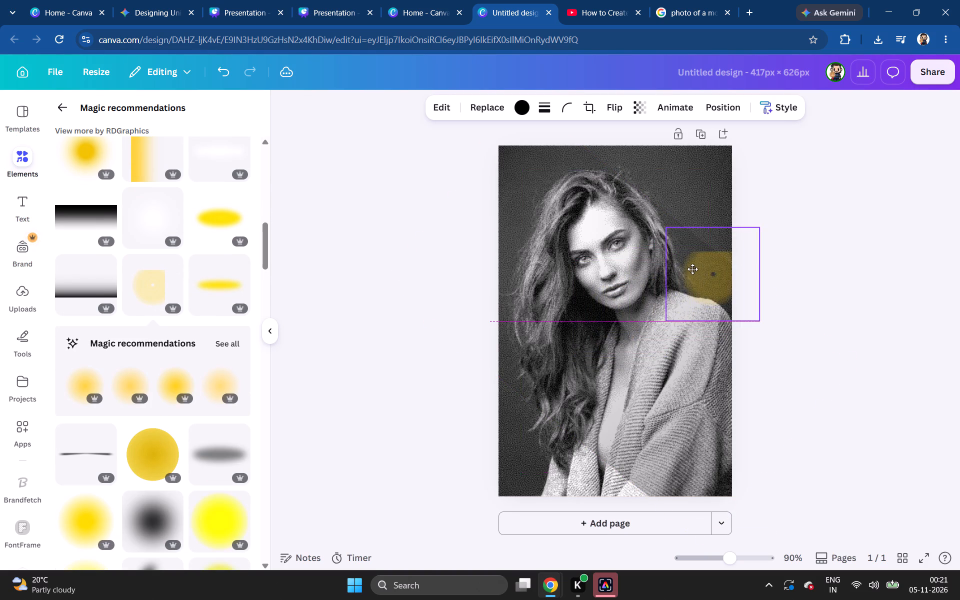
drag(692, 269, 693, 164)
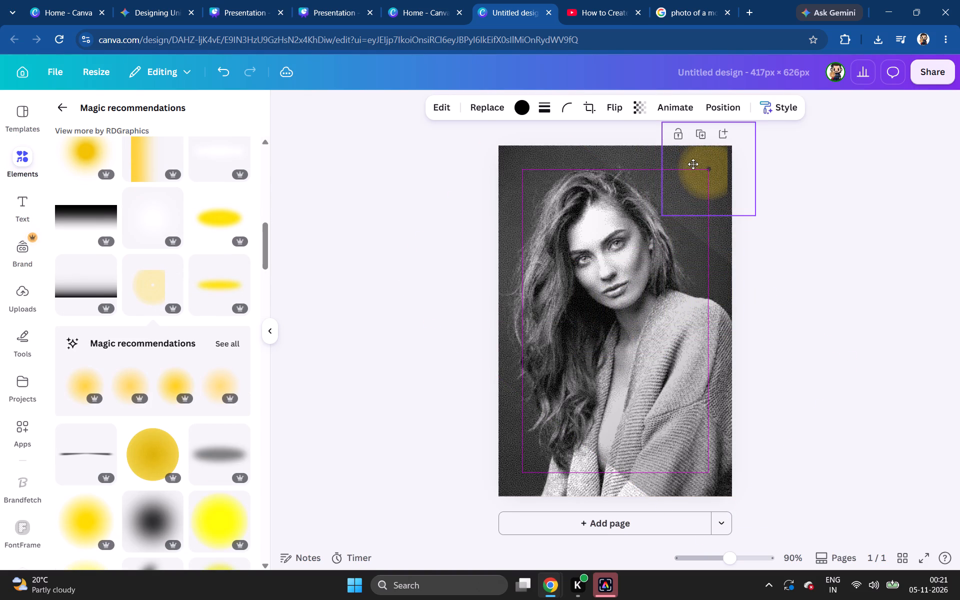
drag(693, 164, 696, 162)
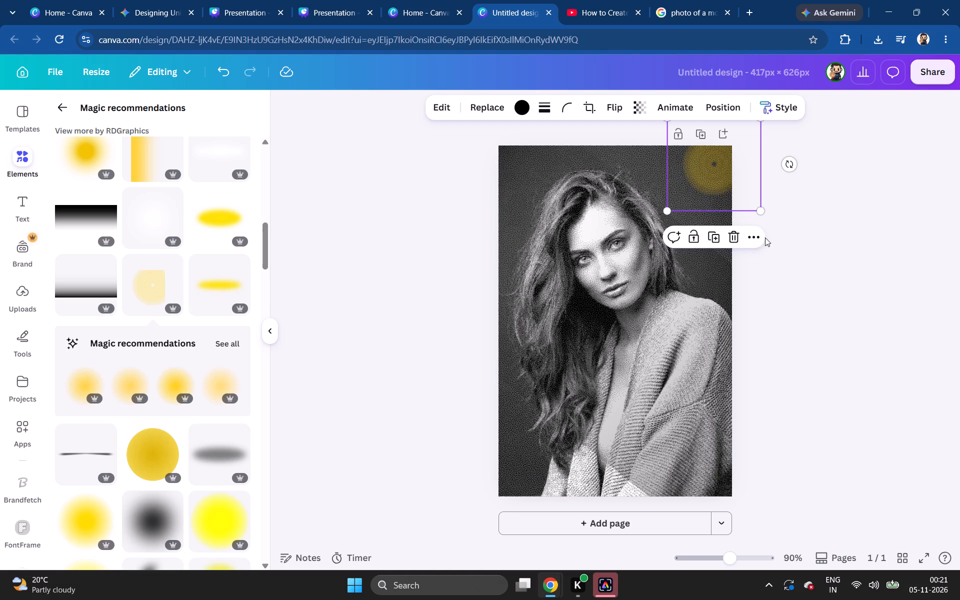
click(807, 269)
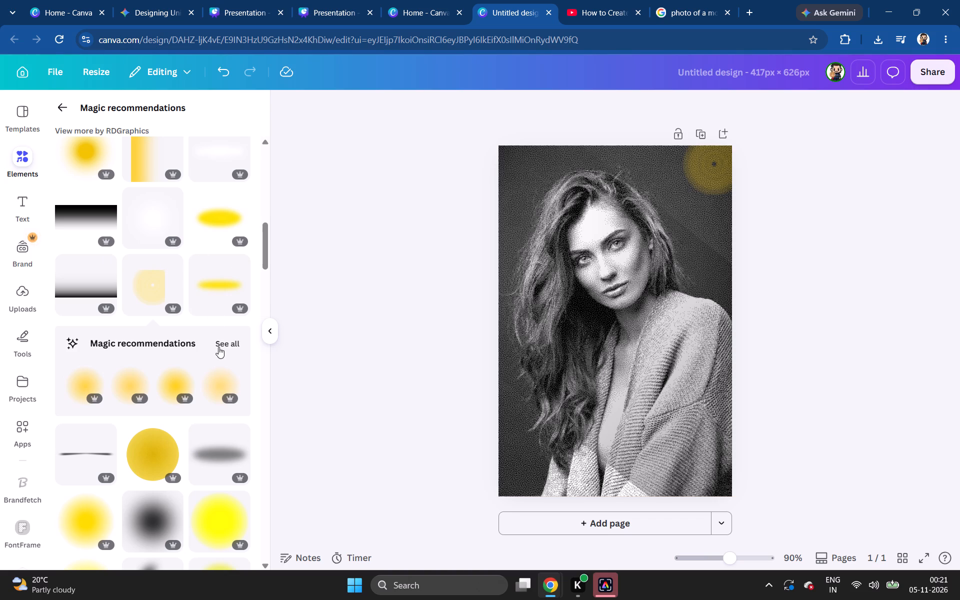
Add the soft pale yellow glow that heads the recommendations and place it over the circle in the page's upper right corner.
scroll(182, 473, down, 8)
scroll(181, 475, up, 20)
scroll(181, 475, up, 4)
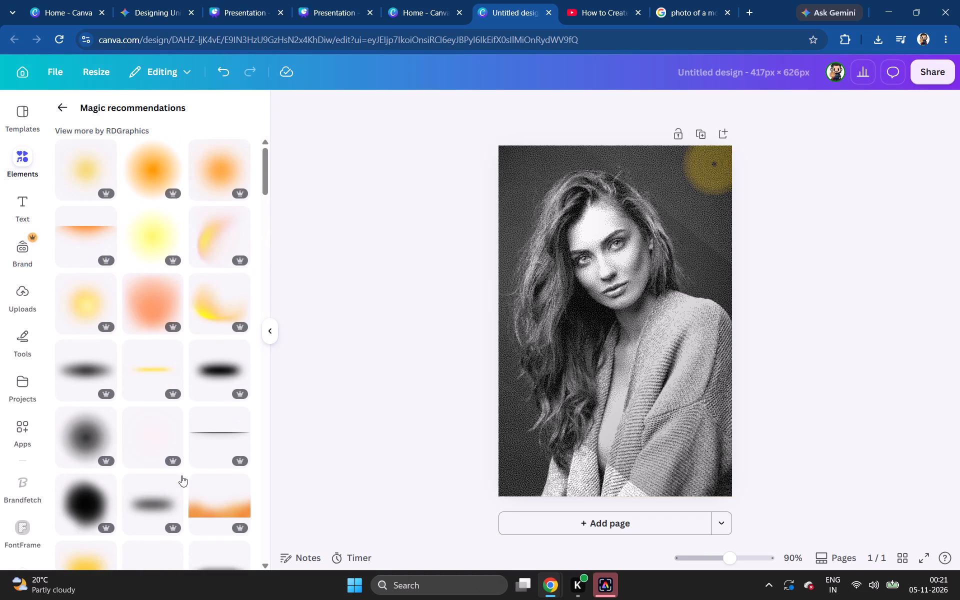
click(72, 169)
drag(612, 330, 634, 309)
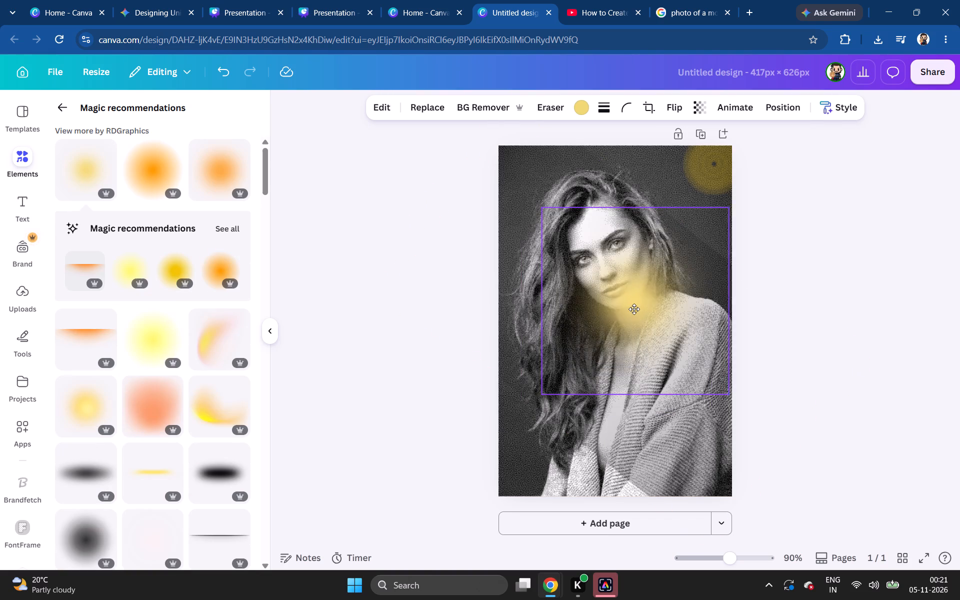
drag(634, 309, 712, 184)
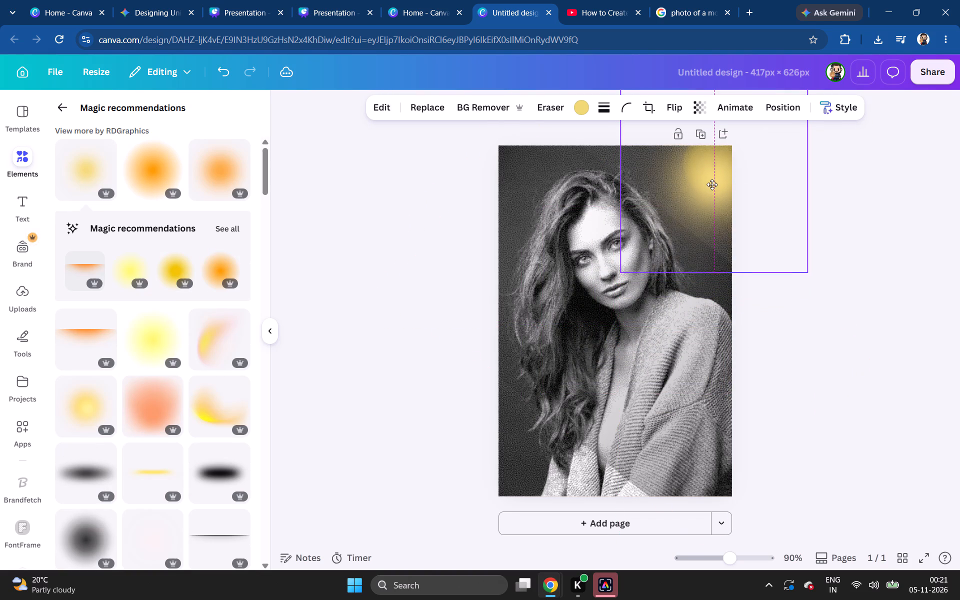
drag(712, 184, 712, 184)
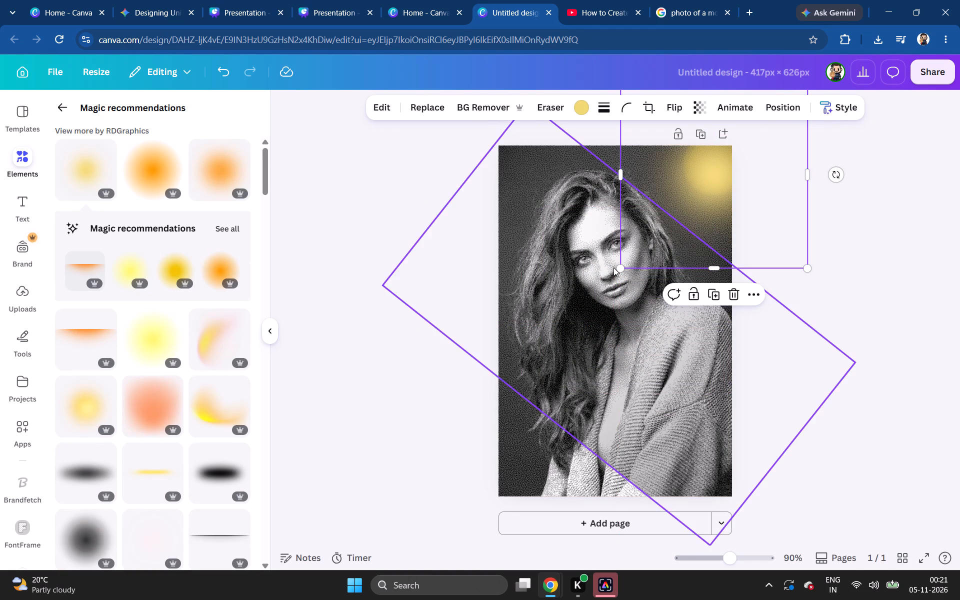
Shrink the soft yellow glow and realign it over the circle at the page's upper right corner.
drag(622, 266, 650, 247)
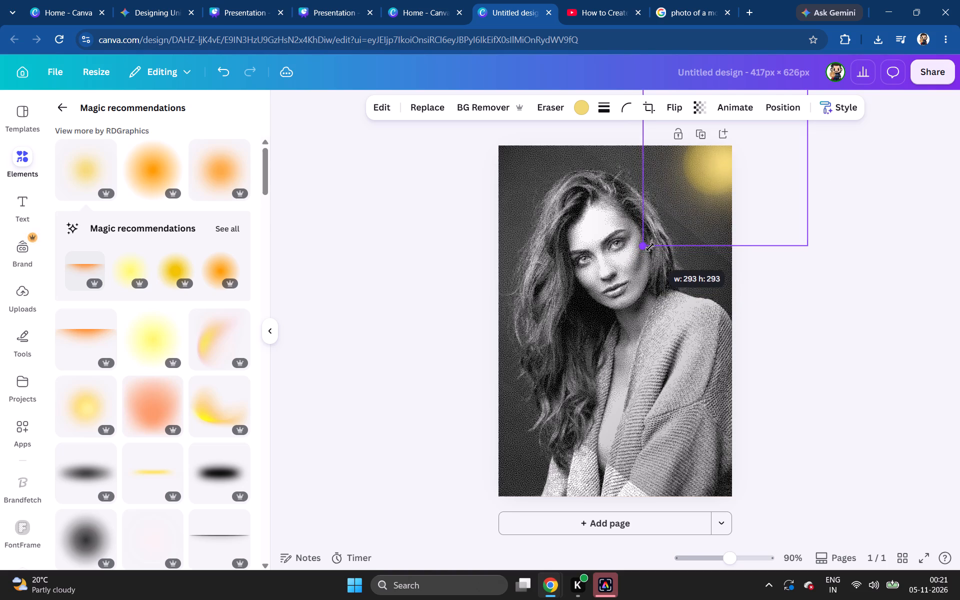
drag(650, 247, 656, 236)
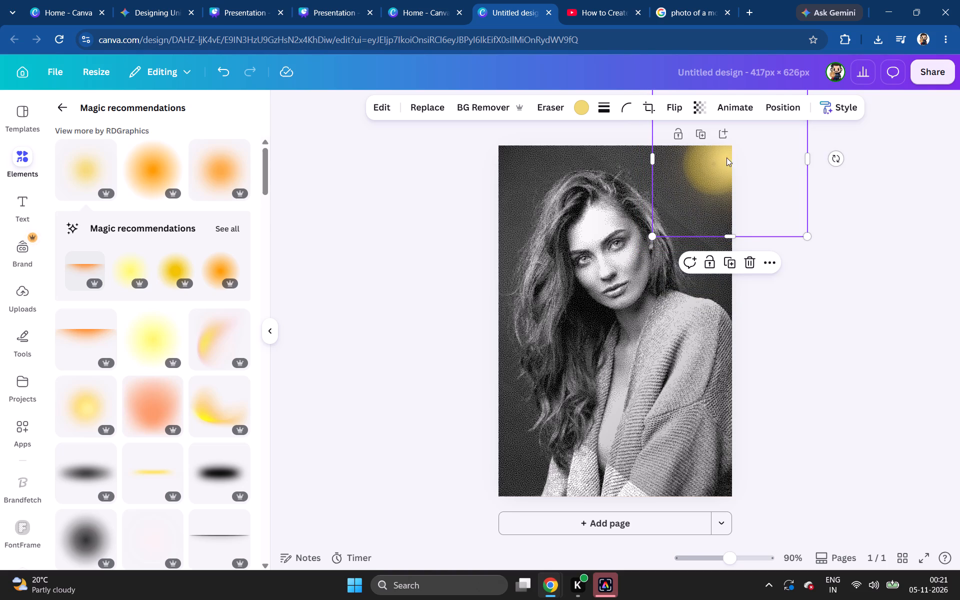
drag(722, 154, 715, 157)
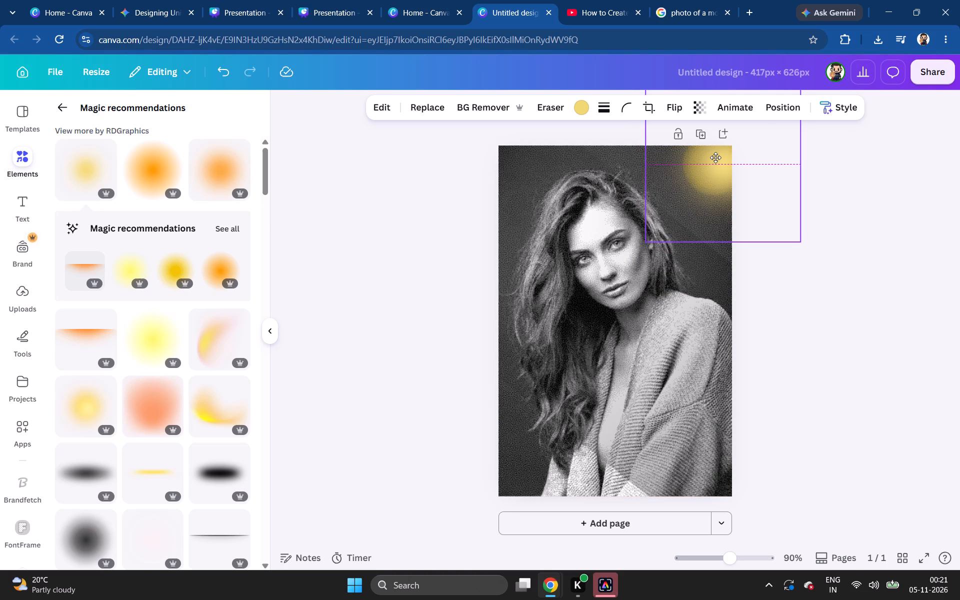
drag(715, 157, 713, 156)
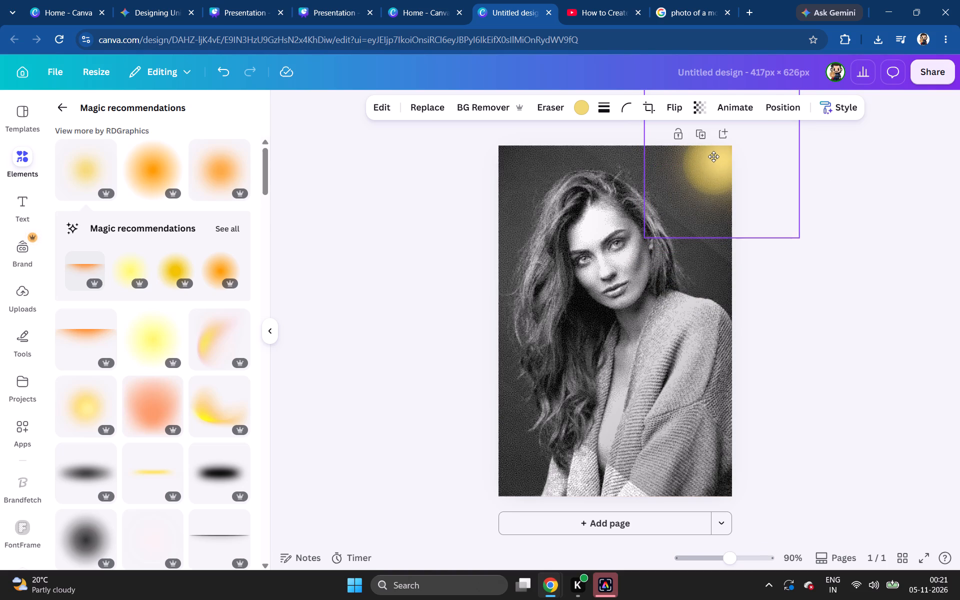
drag(713, 156, 713, 155)
click(823, 308)
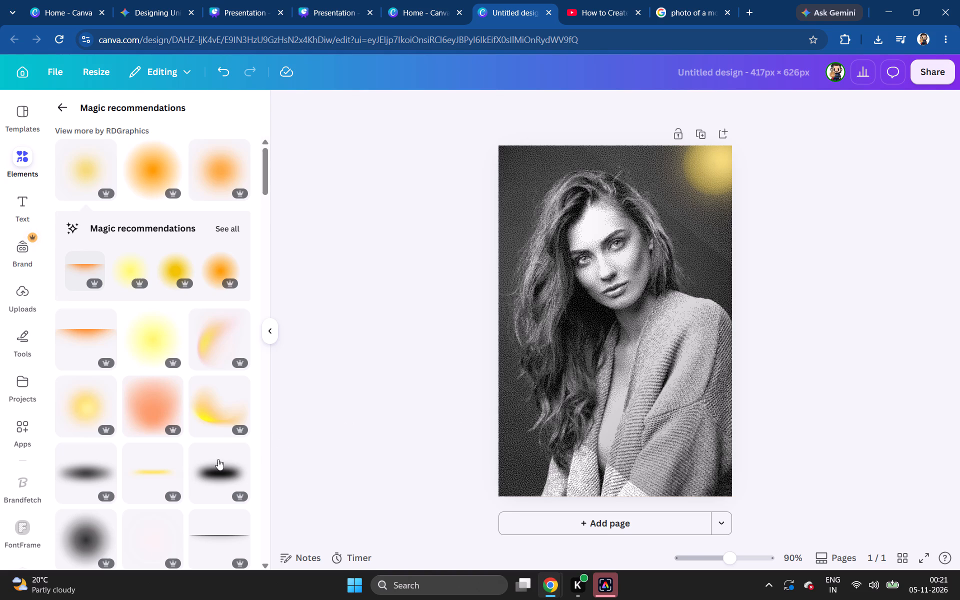
Add the thin horizontal yellow streak, tilt it steeply upward to the right, and place it below the glow at the page's right edge.
click(155, 476)
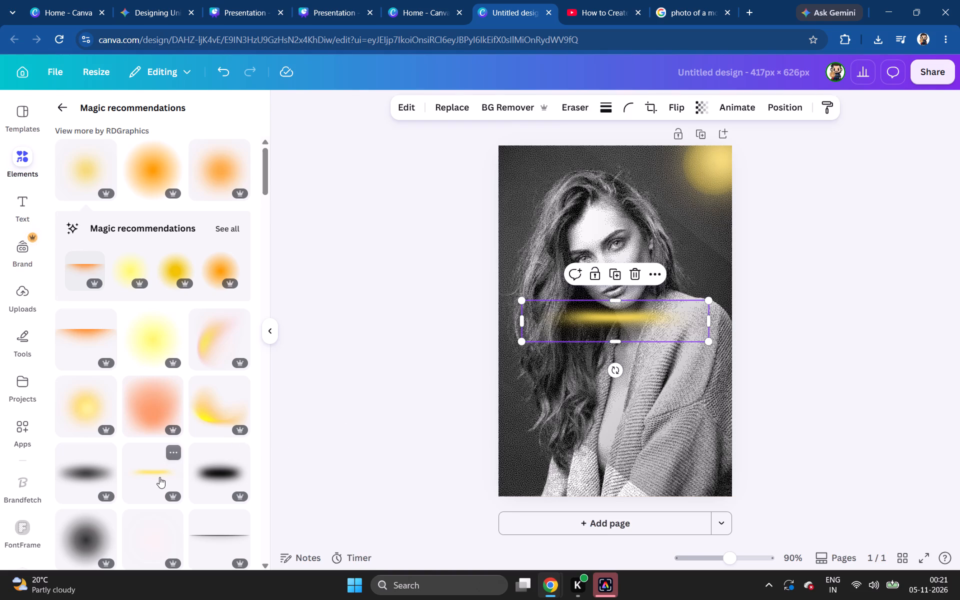
drag(616, 372, 594, 382)
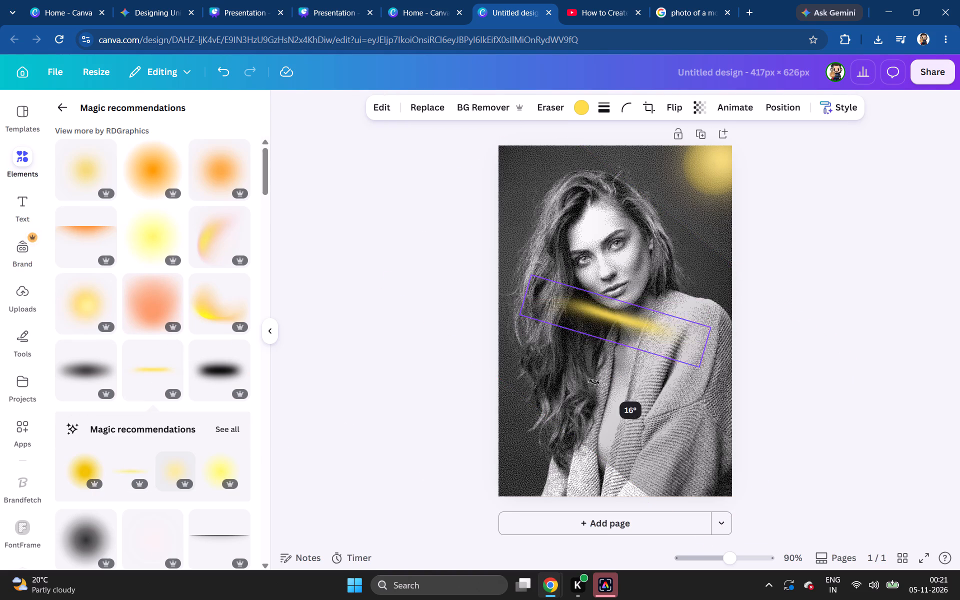
drag(594, 382, 620, 378)
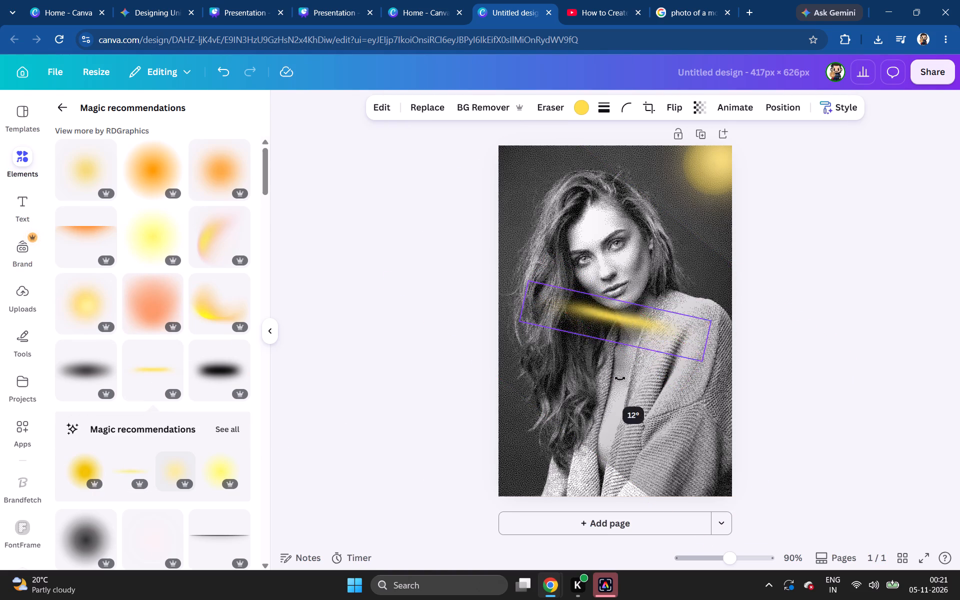
drag(620, 378, 597, 391)
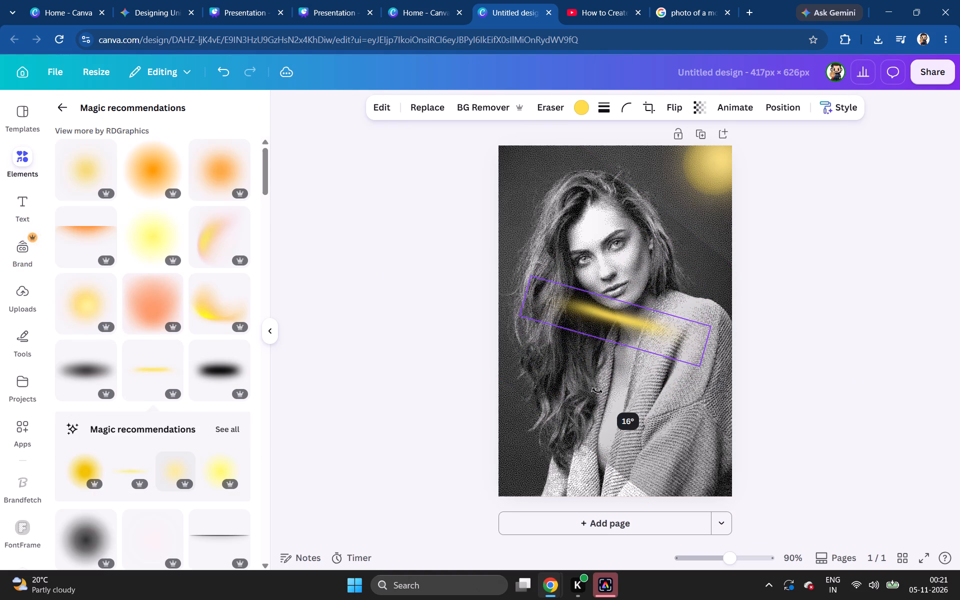
drag(597, 391, 639, 379)
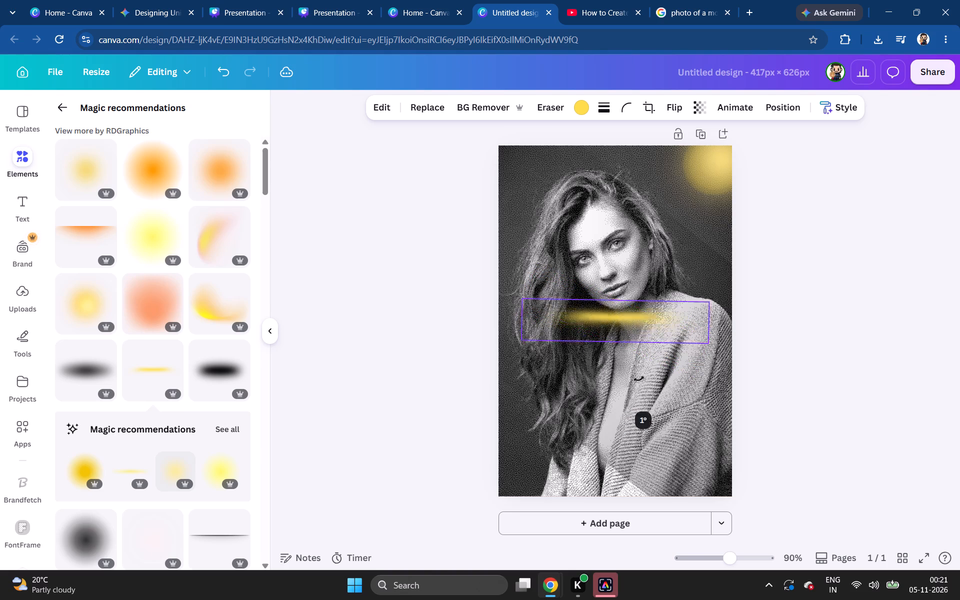
drag(639, 379, 673, 361)
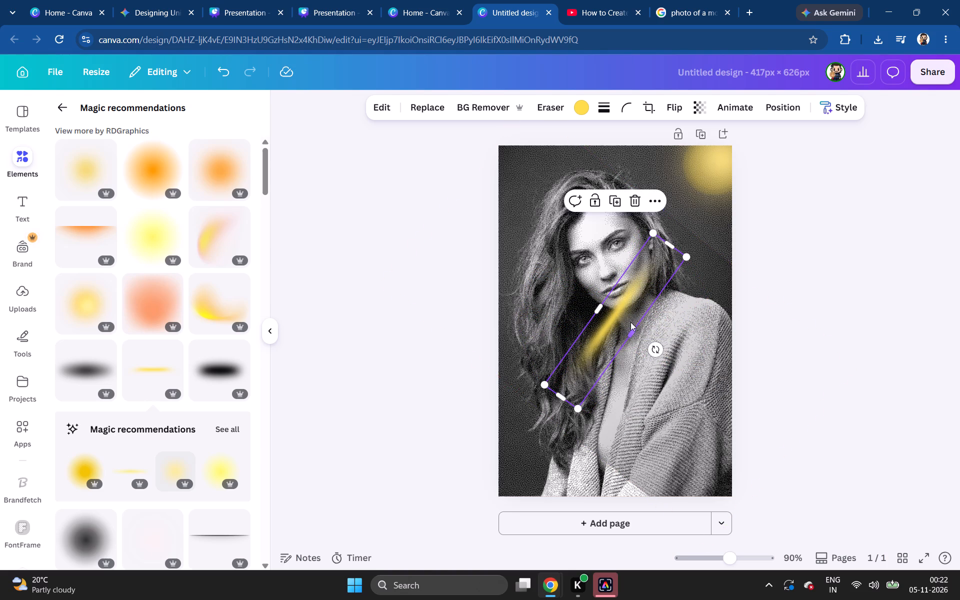
drag(616, 318, 711, 243)
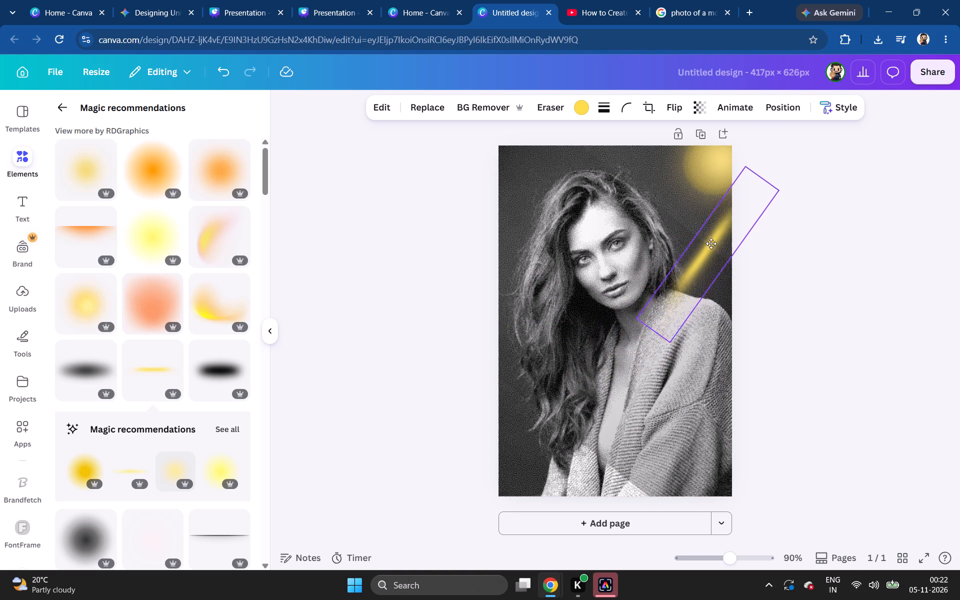
drag(711, 243, 712, 230)
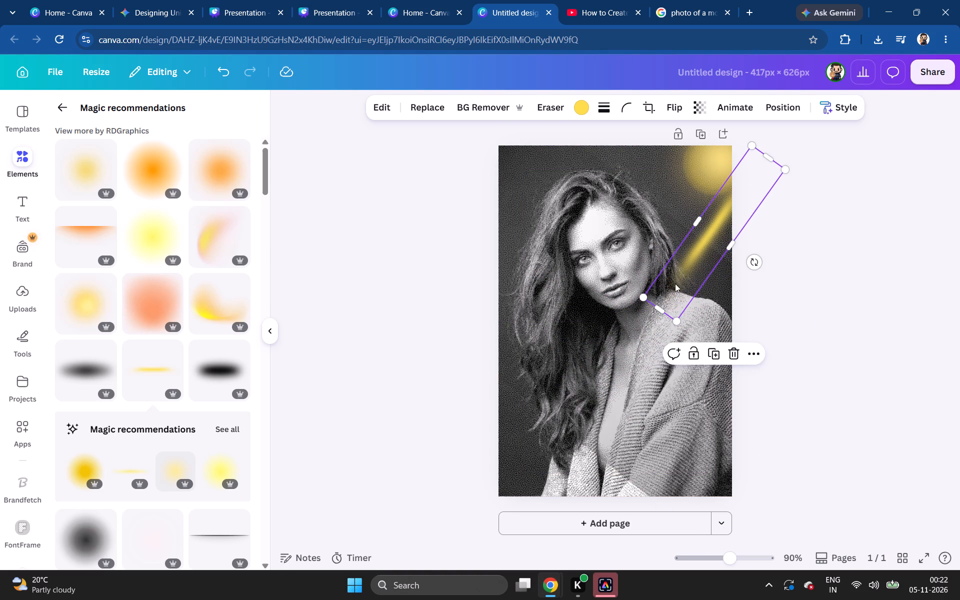
Rotate the yellow streak fully upright and keep it along the page's right edge beneath the glow.
drag(752, 258, 767, 255)
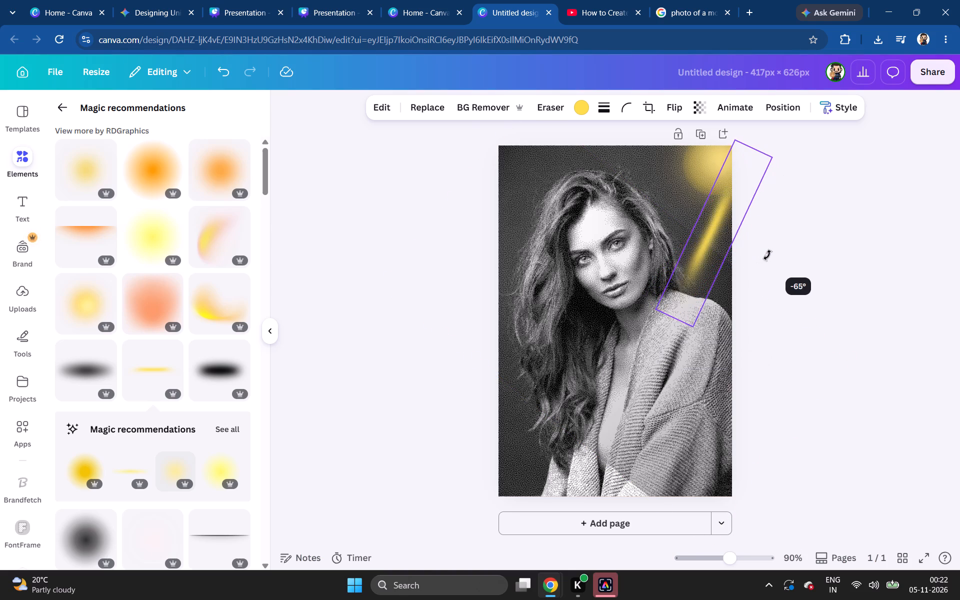
drag(767, 255, 827, 262)
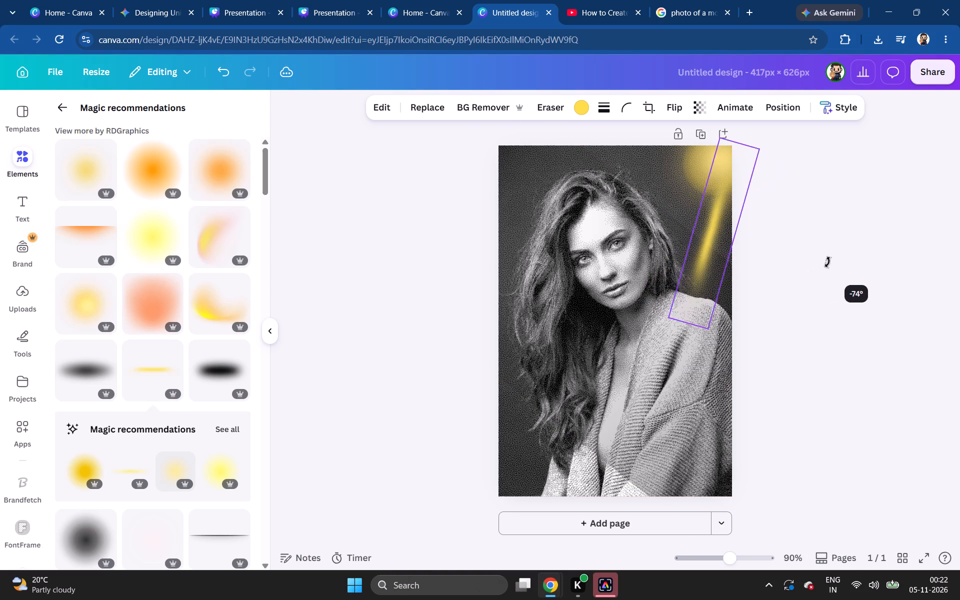
drag(827, 262, 850, 255)
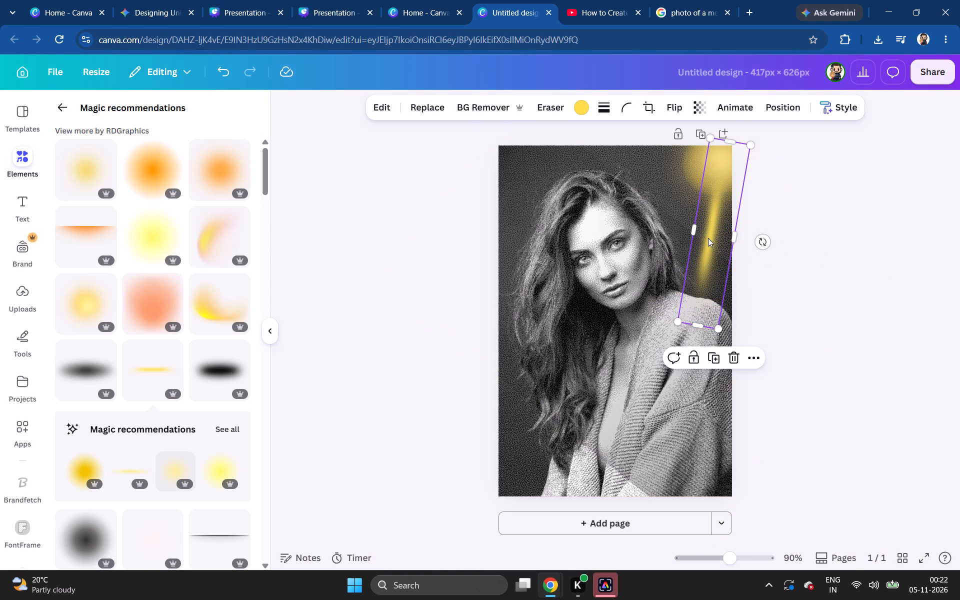
drag(708, 238, 718, 242)
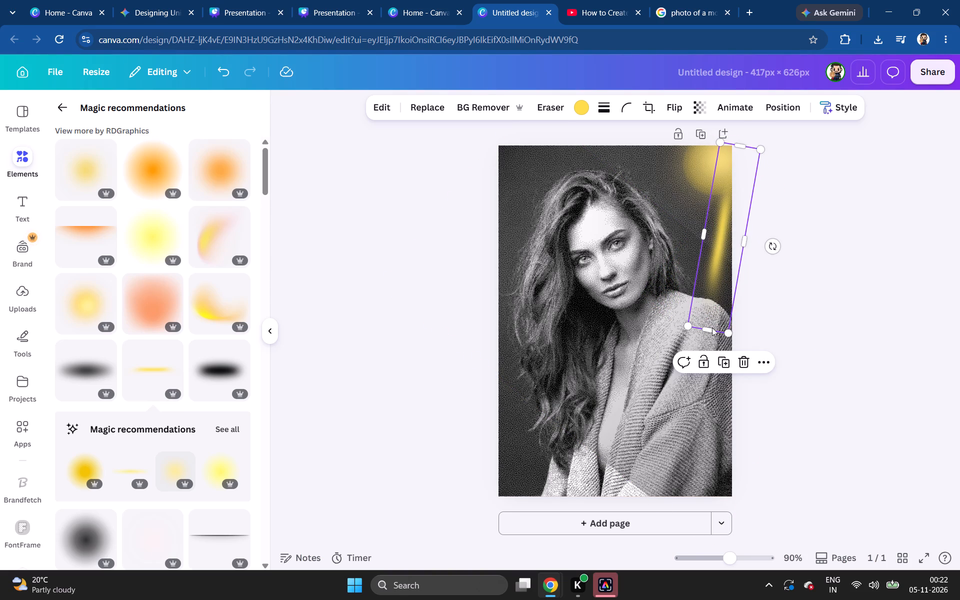
drag(775, 250, 797, 246)
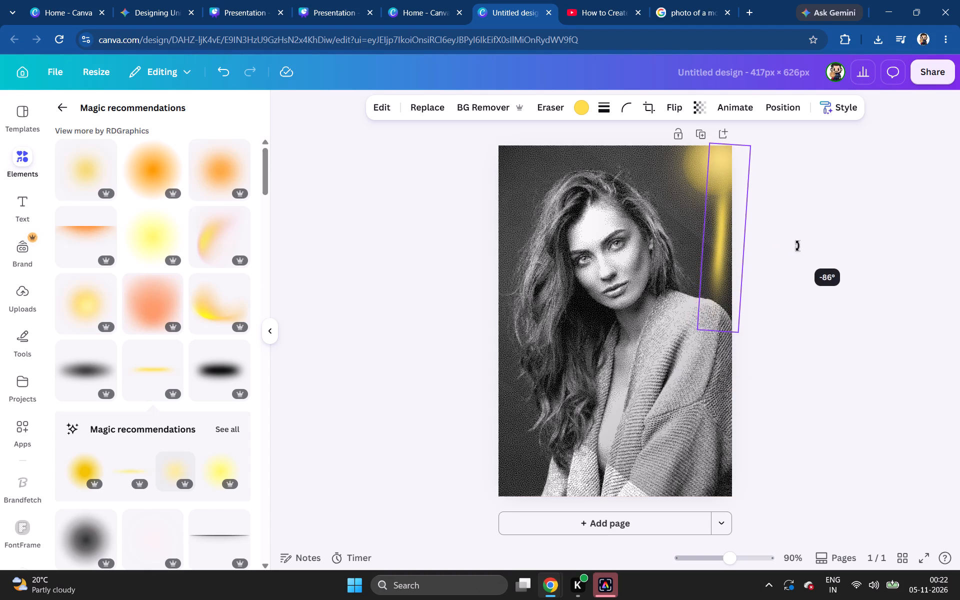
drag(797, 246, 811, 241)
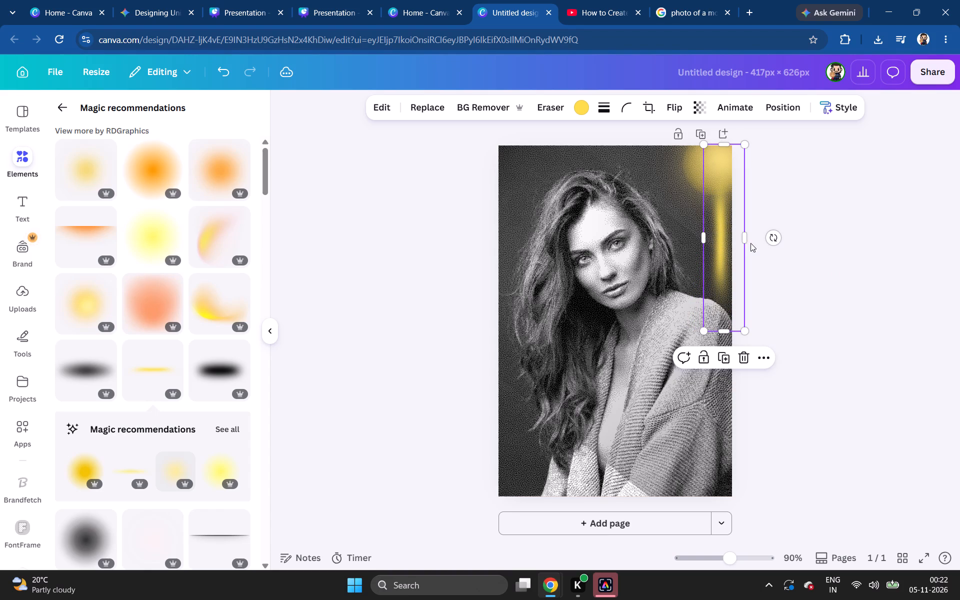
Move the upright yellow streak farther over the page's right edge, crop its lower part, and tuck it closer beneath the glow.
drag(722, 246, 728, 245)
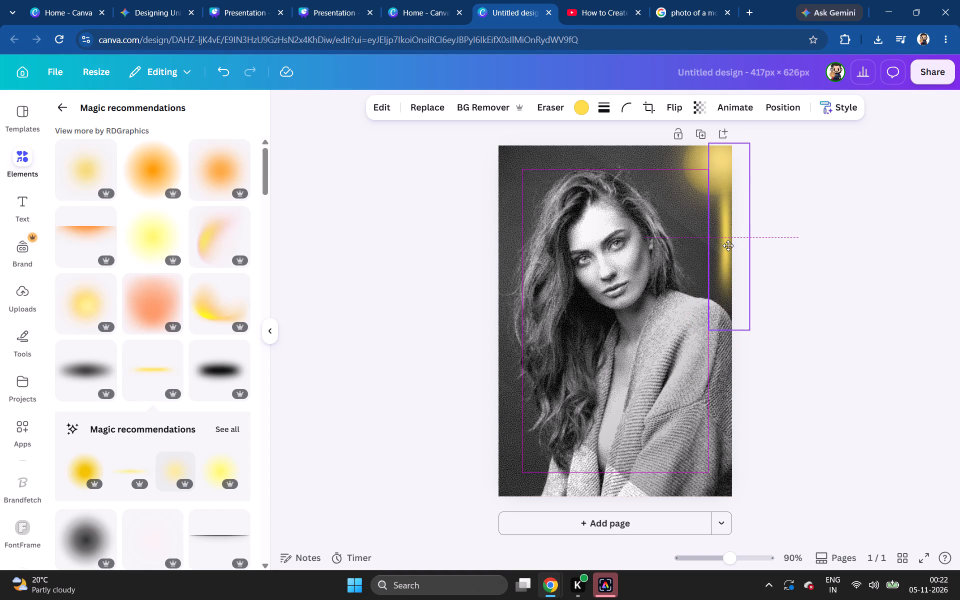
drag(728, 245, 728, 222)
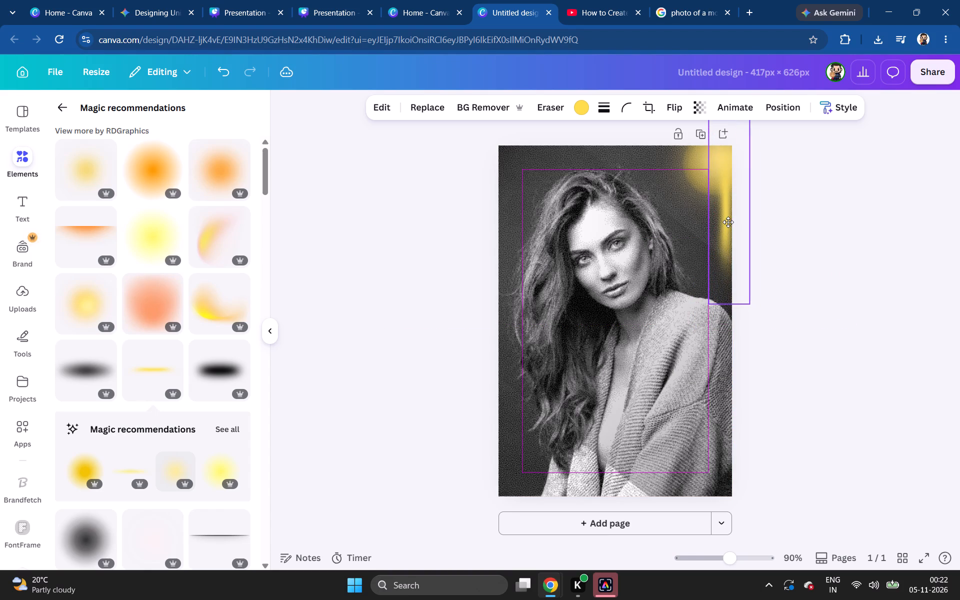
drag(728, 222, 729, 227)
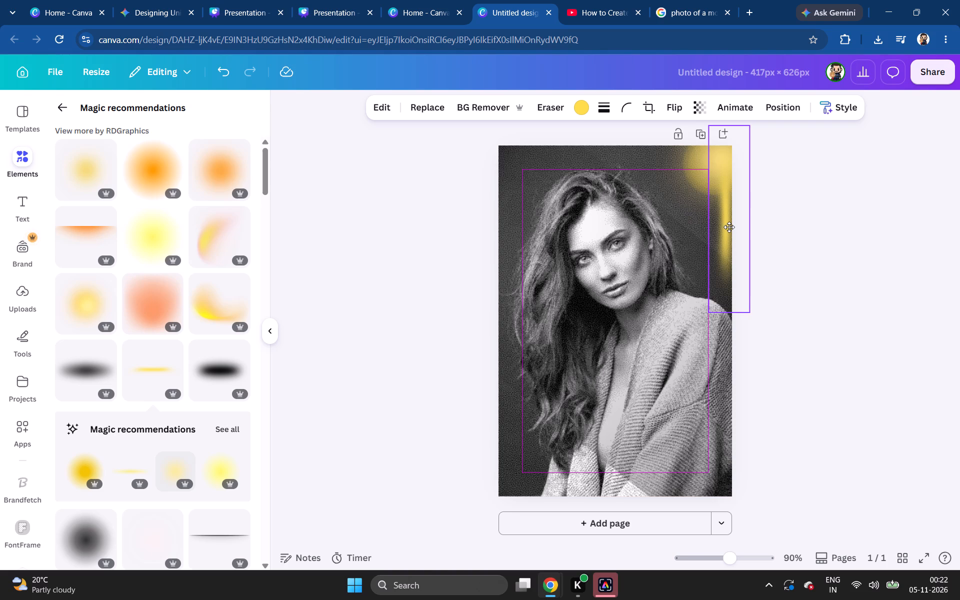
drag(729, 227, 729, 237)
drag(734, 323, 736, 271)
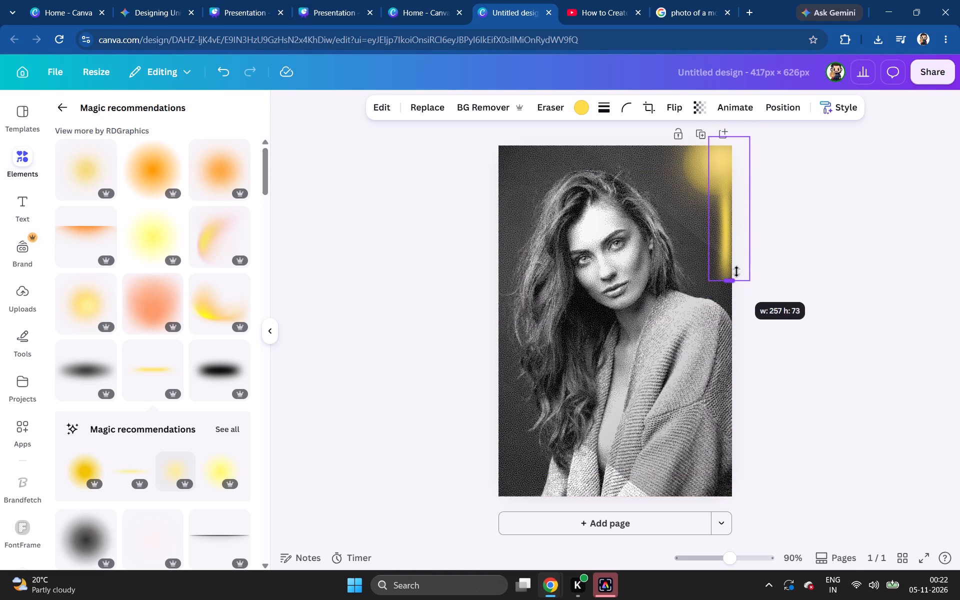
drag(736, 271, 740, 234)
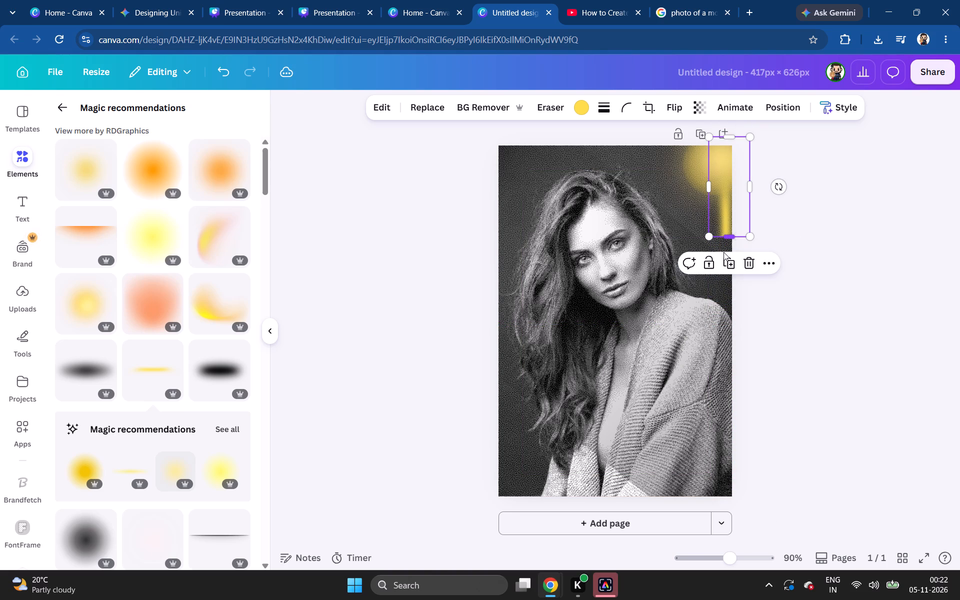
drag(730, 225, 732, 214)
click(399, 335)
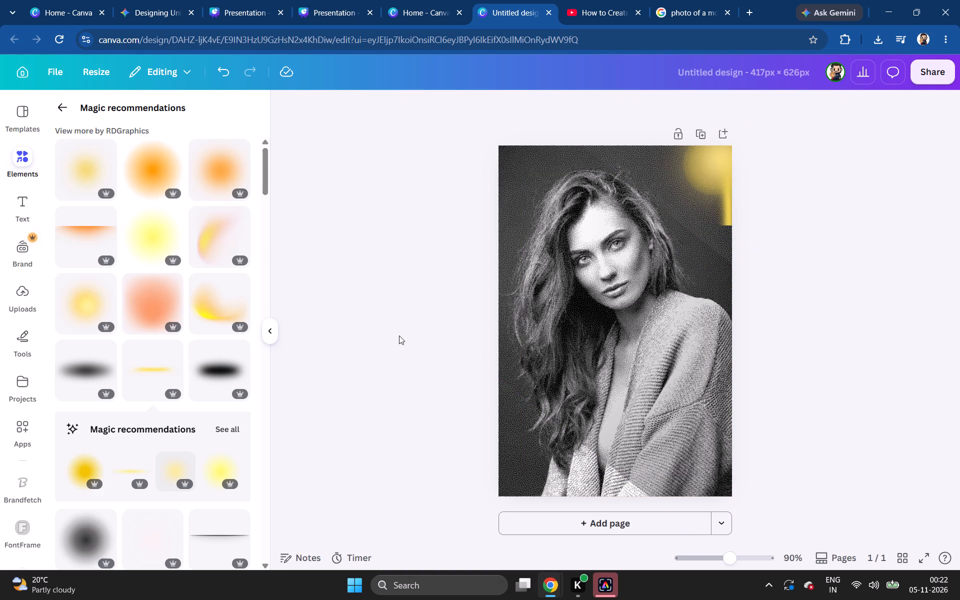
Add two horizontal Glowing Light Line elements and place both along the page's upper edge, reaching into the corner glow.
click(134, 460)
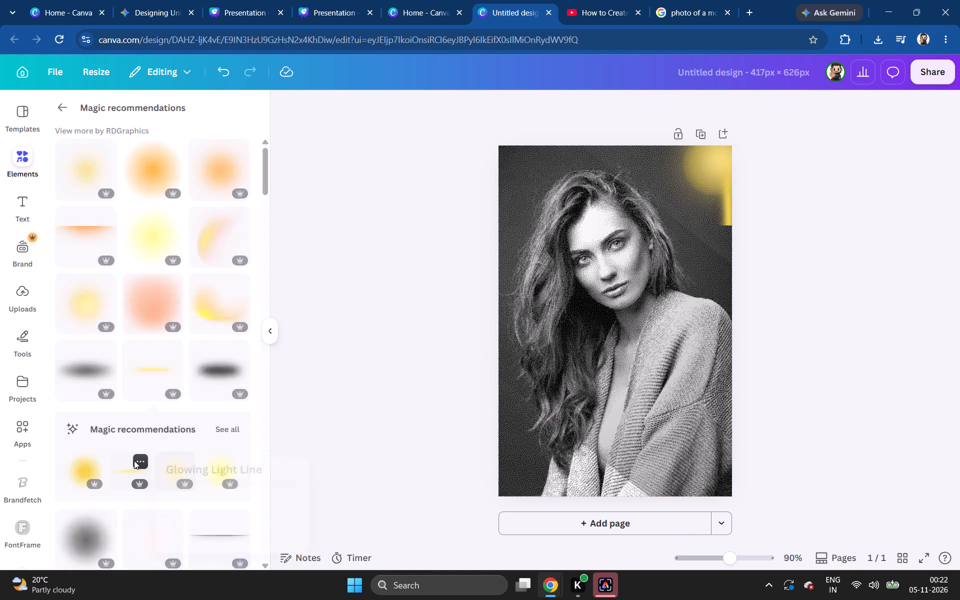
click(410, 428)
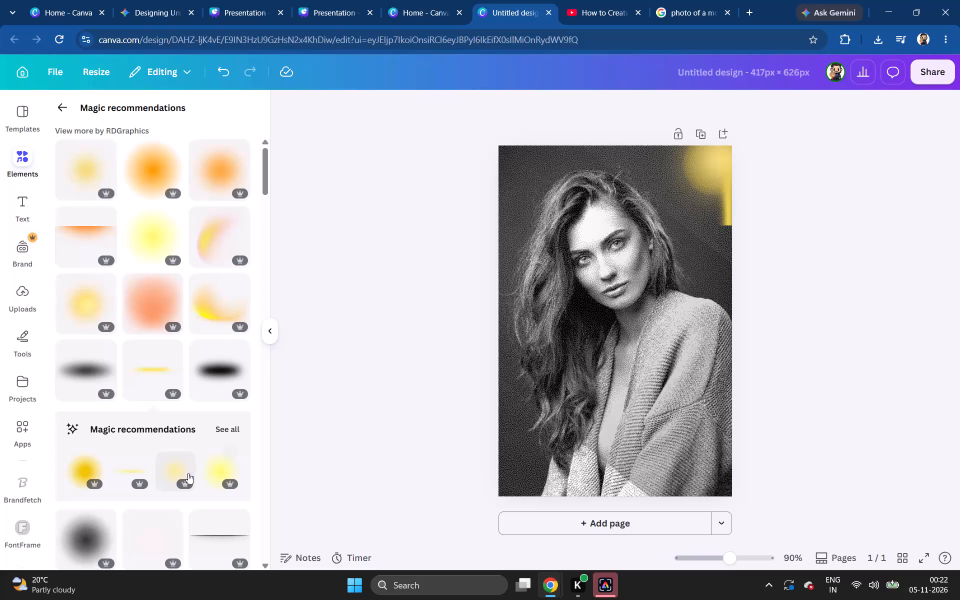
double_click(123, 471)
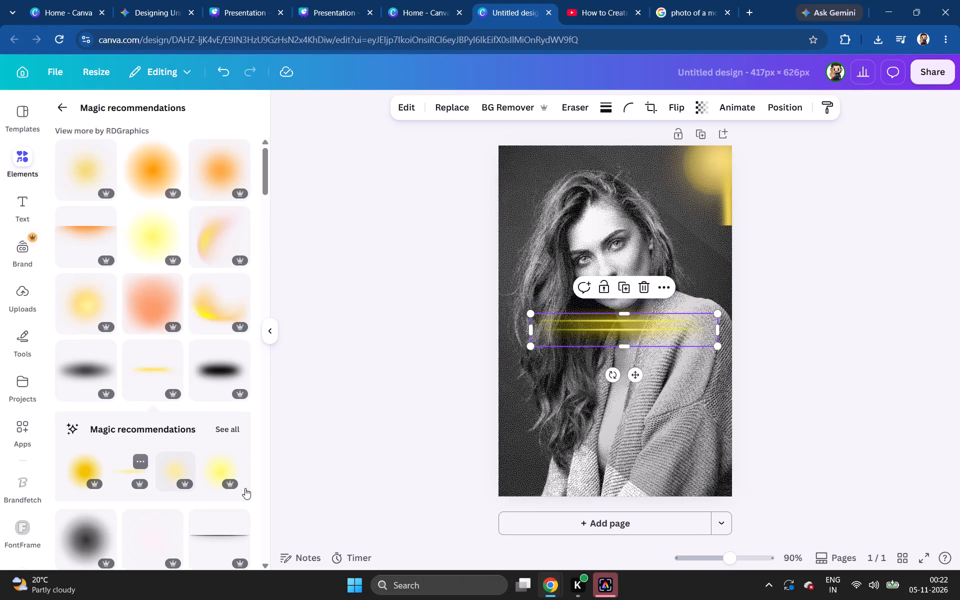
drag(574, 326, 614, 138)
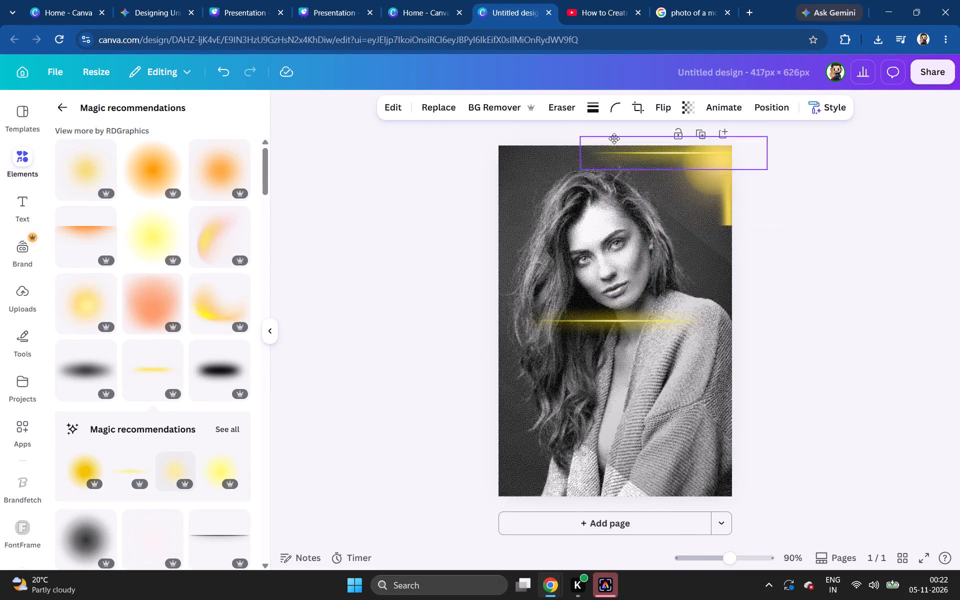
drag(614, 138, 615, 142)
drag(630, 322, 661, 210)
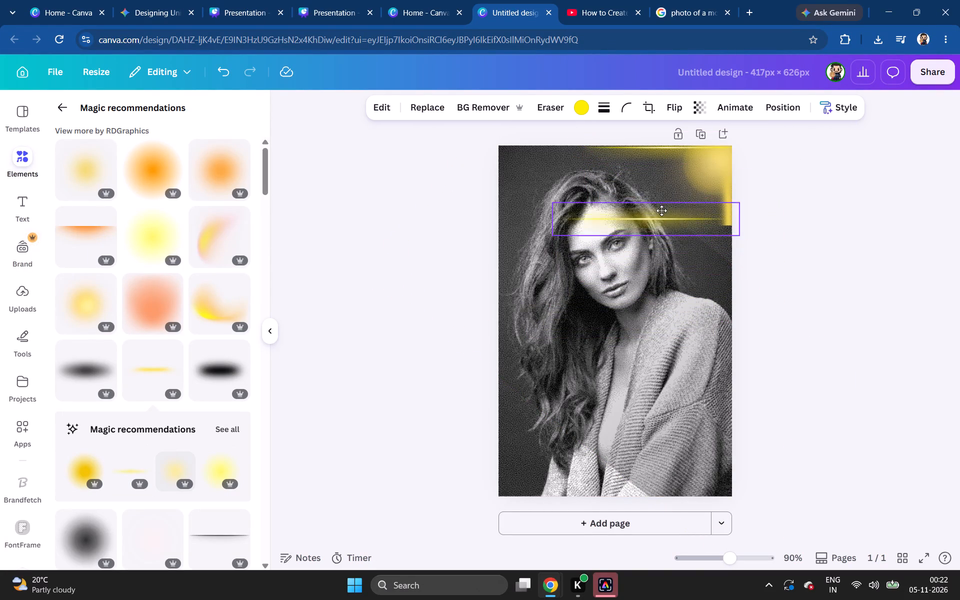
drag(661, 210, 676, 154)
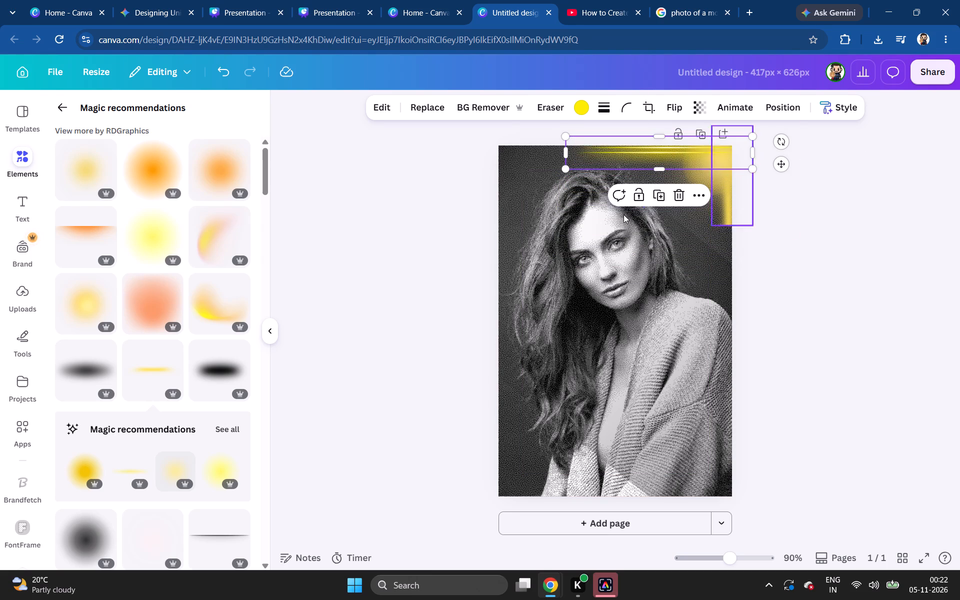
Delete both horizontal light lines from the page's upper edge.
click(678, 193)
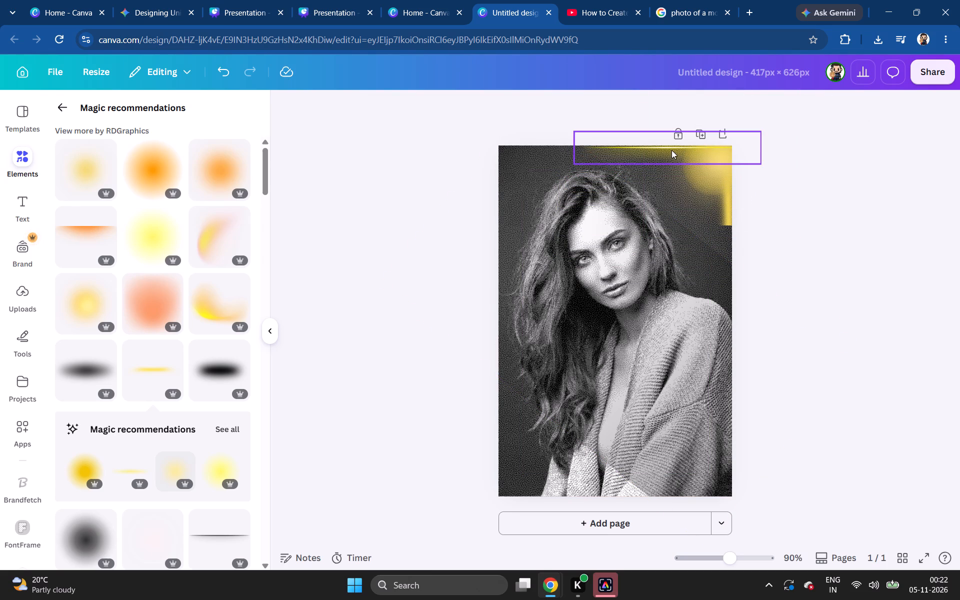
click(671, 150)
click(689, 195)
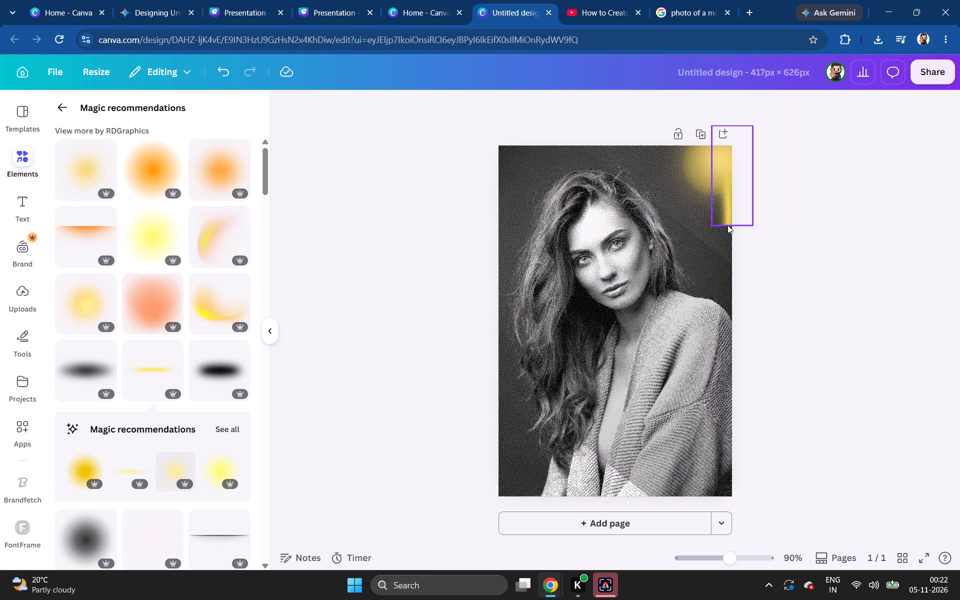
Delete the cropped upright yellow streak beneath the glow at the page's right edge.
click(728, 225)
click(746, 246)
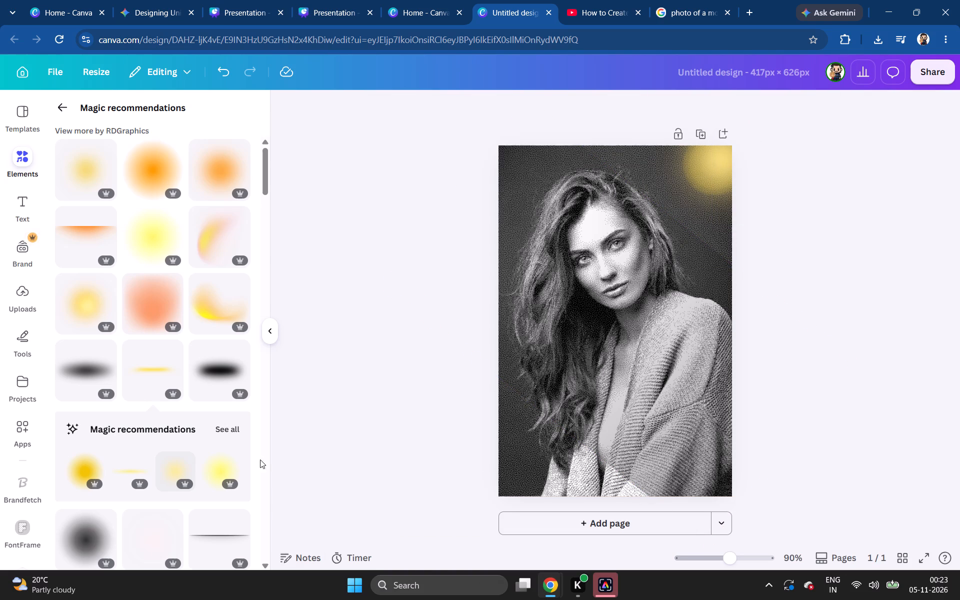
Add the yellow gradient that fades from left to right and align it with the page's upper left corner.
scroll(180, 381, down, 5)
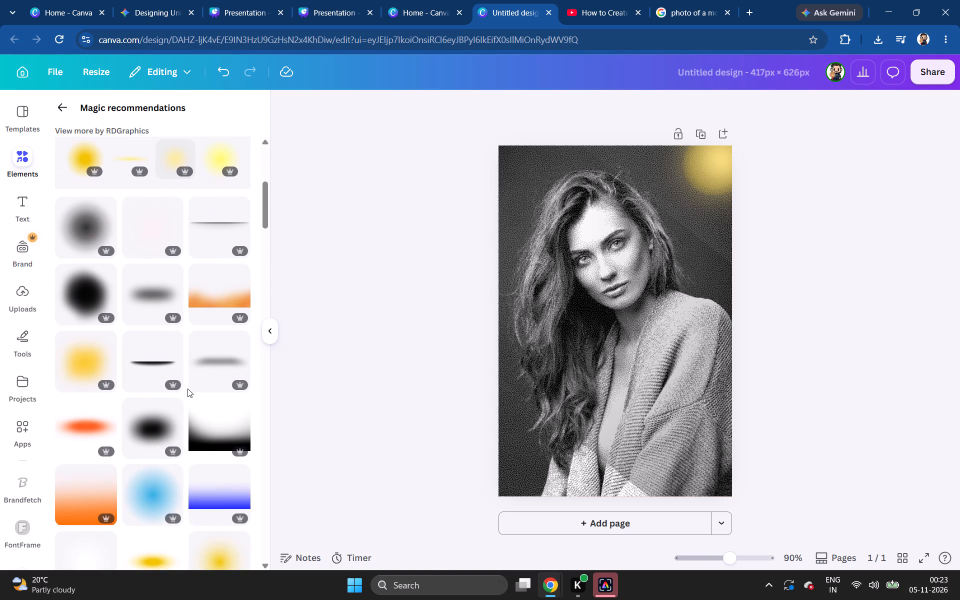
scroll(189, 389, down, 3)
click(149, 451)
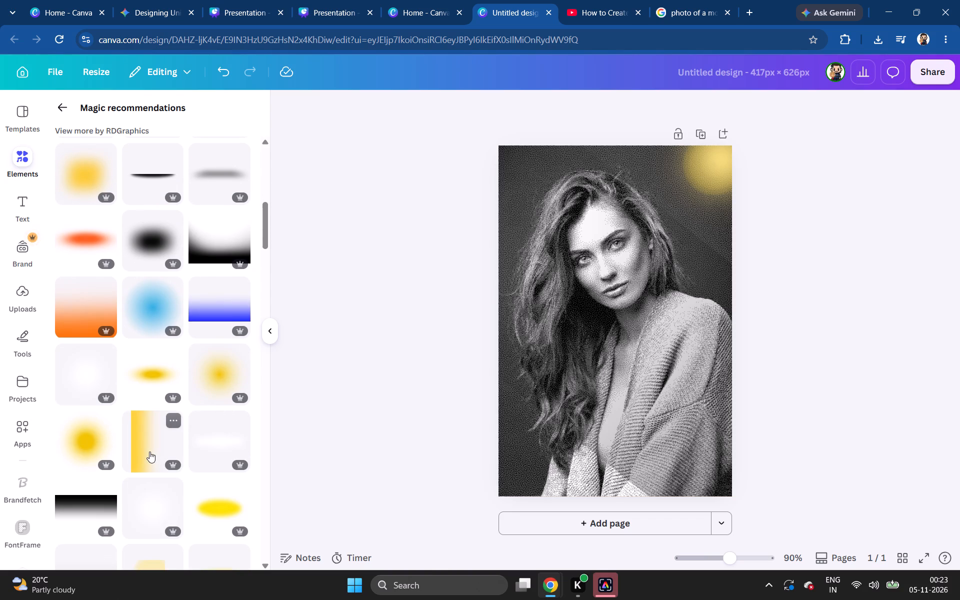
drag(578, 300, 503, 203)
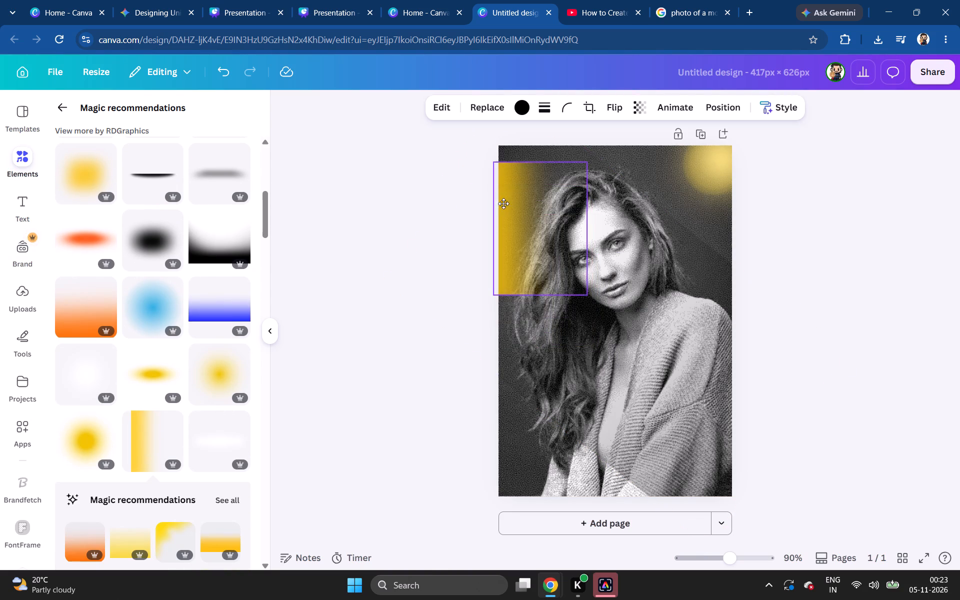
drag(503, 203, 509, 191)
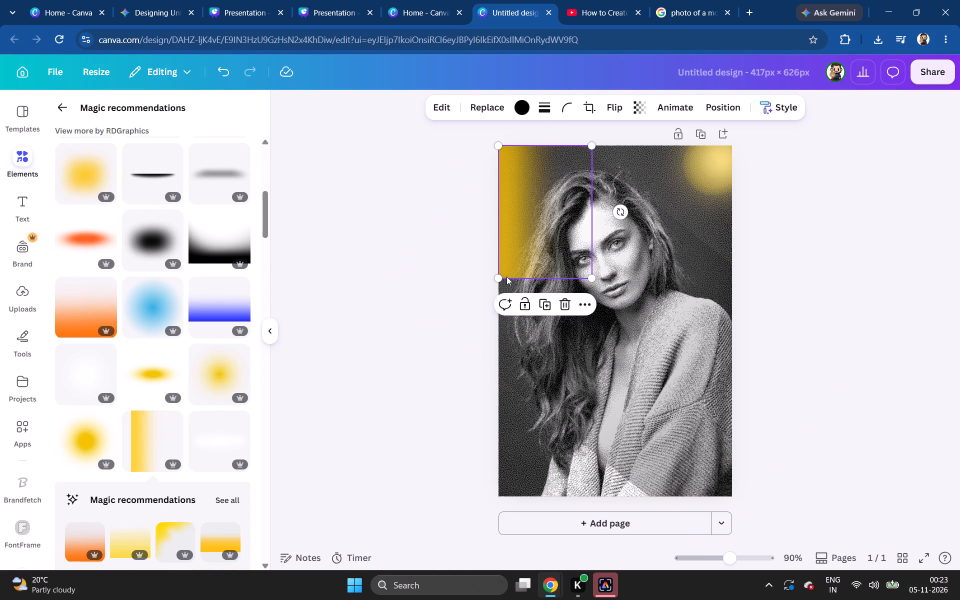
Enlarge the yellow gradient from the page's upper left corner until it spans the full page height and width.
drag(500, 277, 530, 372)
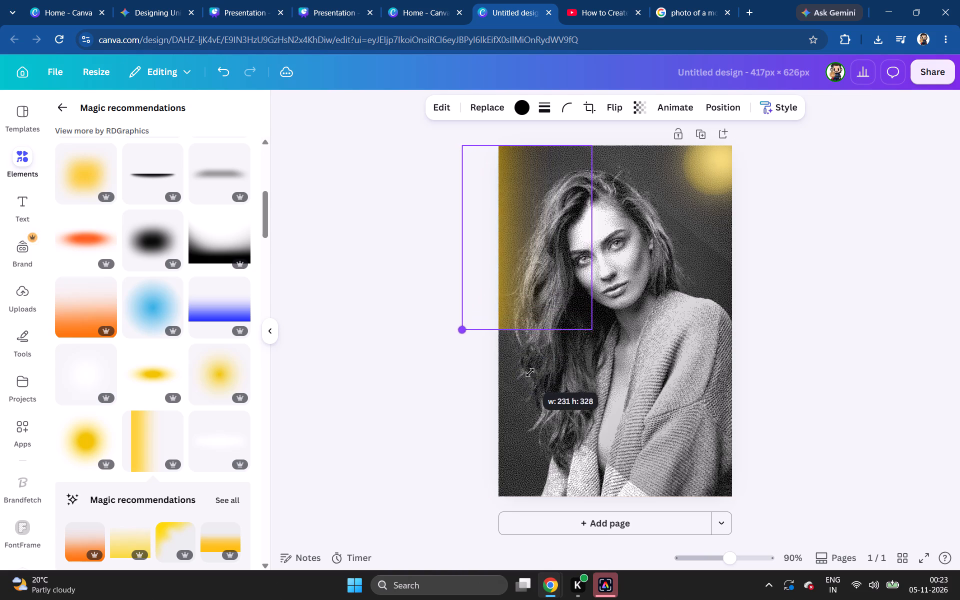
drag(530, 372, 542, 299)
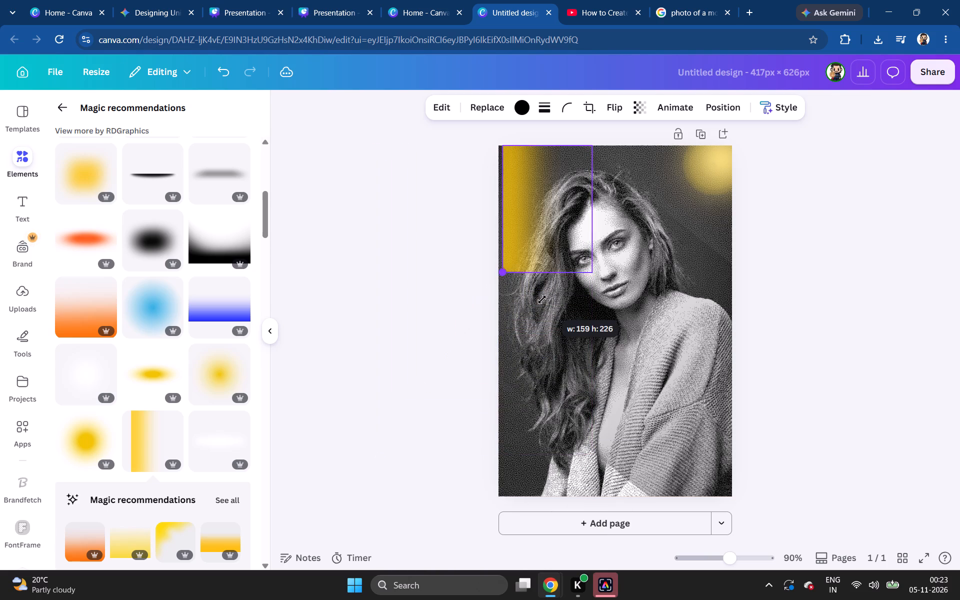
drag(542, 299, 538, 305)
drag(597, 280, 596, 307)
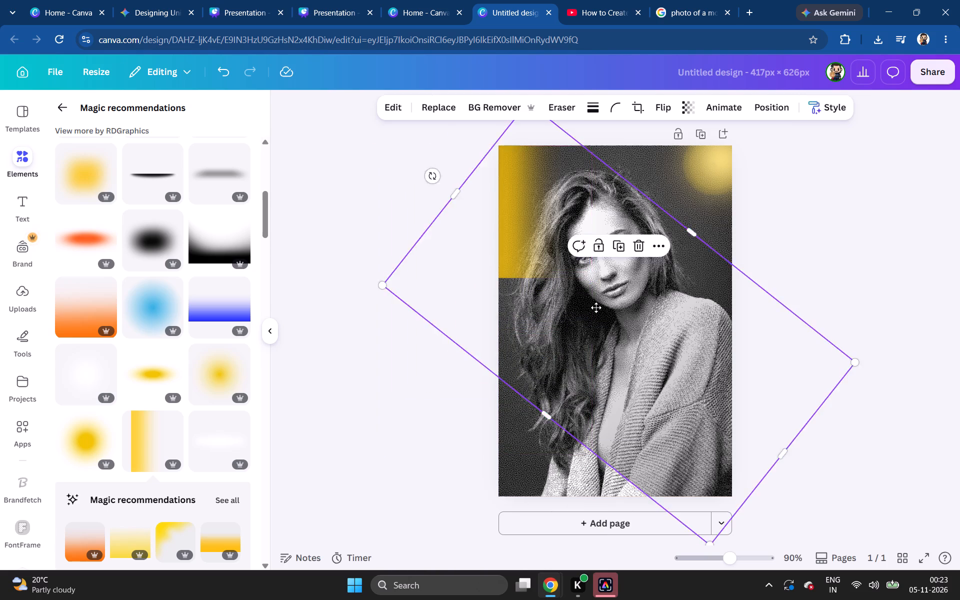
drag(596, 307, 594, 290)
click(801, 273)
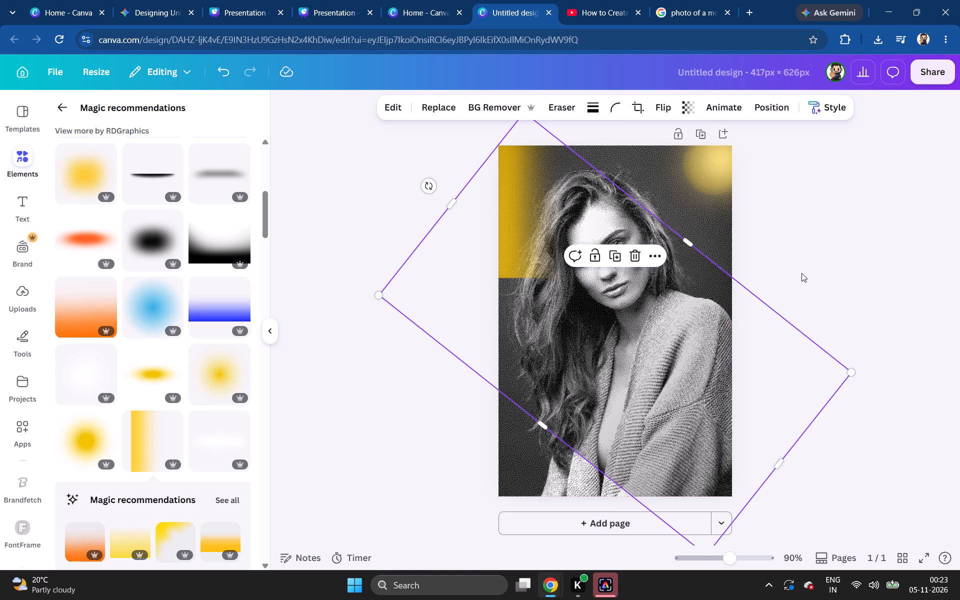
click(526, 254)
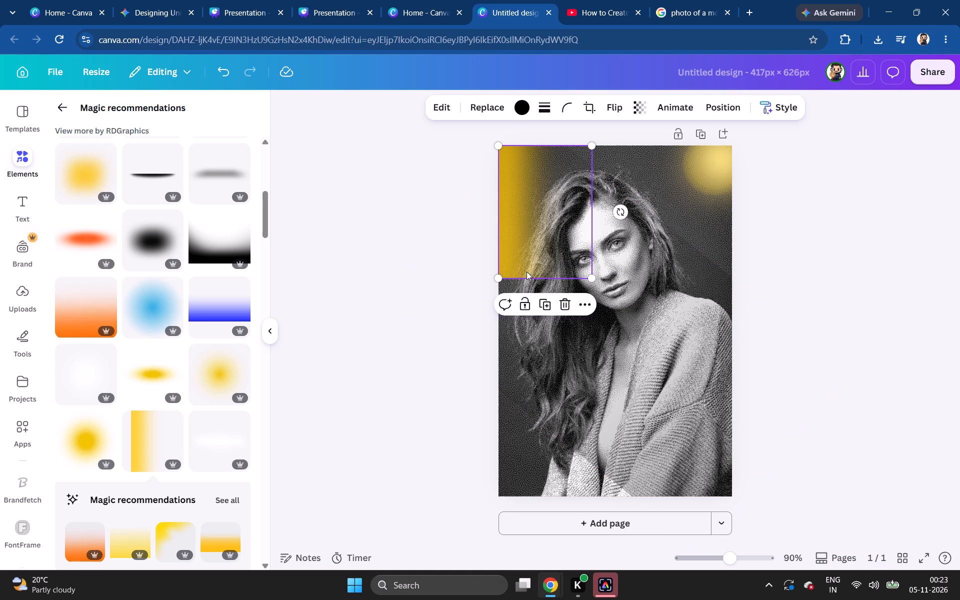
drag(594, 279, 598, 296)
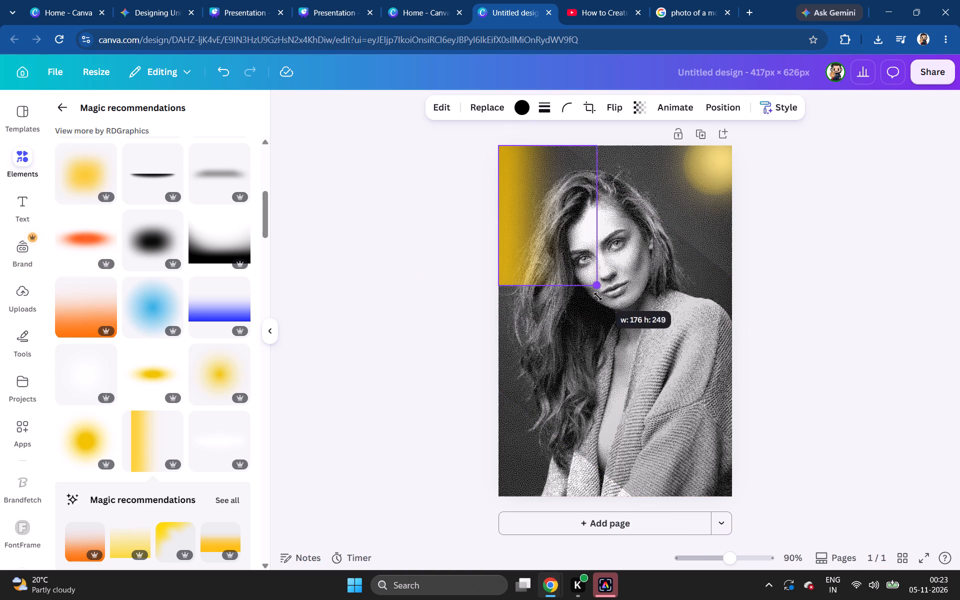
drag(598, 296, 621, 574)
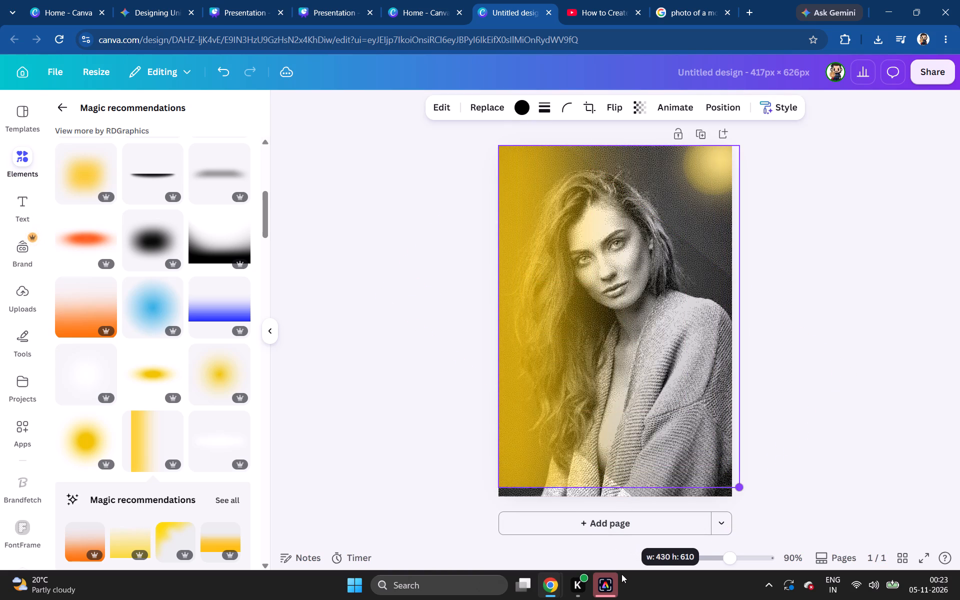
drag(621, 574, 623, 581)
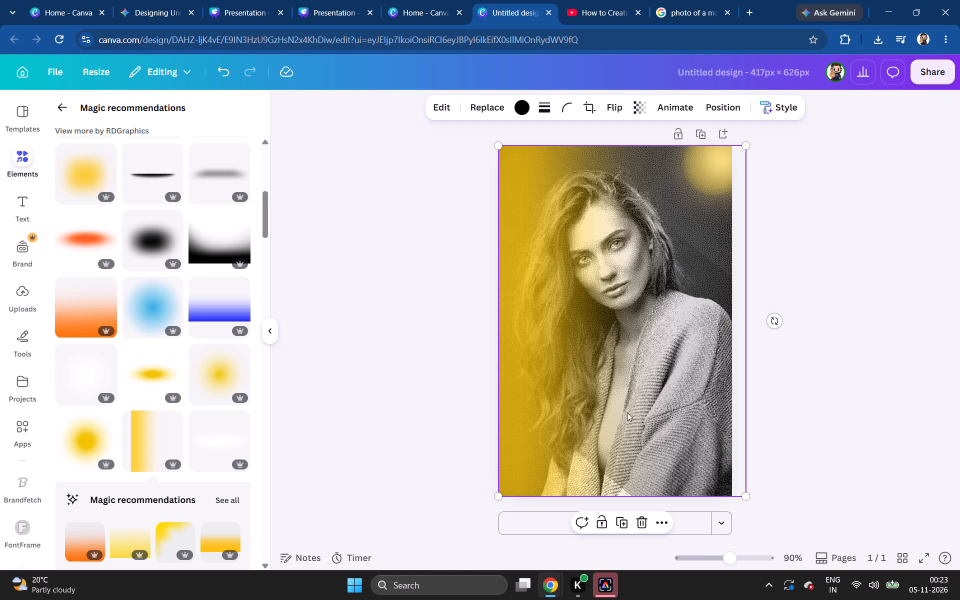
click(826, 180)
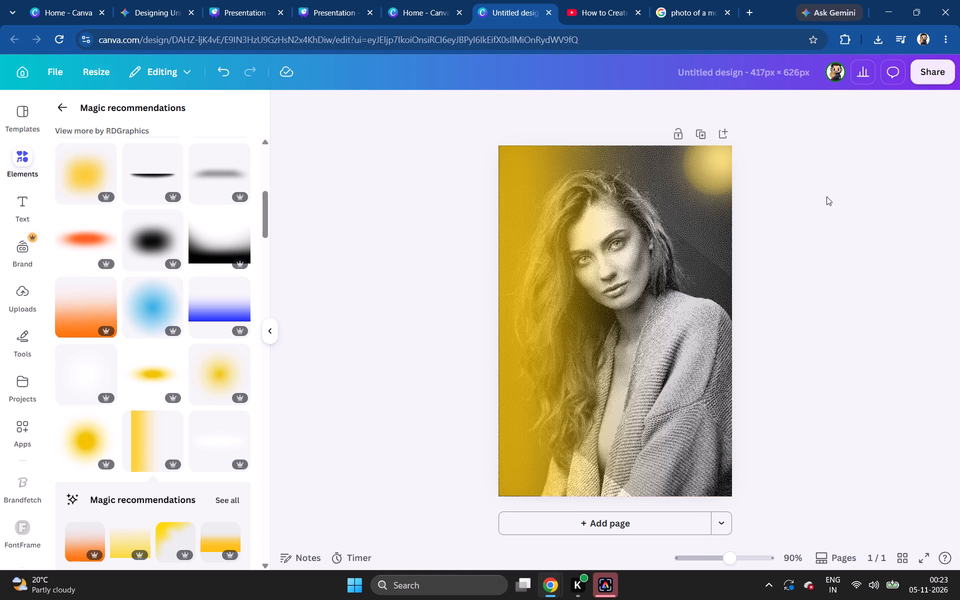
Shift the yellow gradient partly off the page's left edge, keeping it flush with the page's upper and lower edges.
click(604, 334)
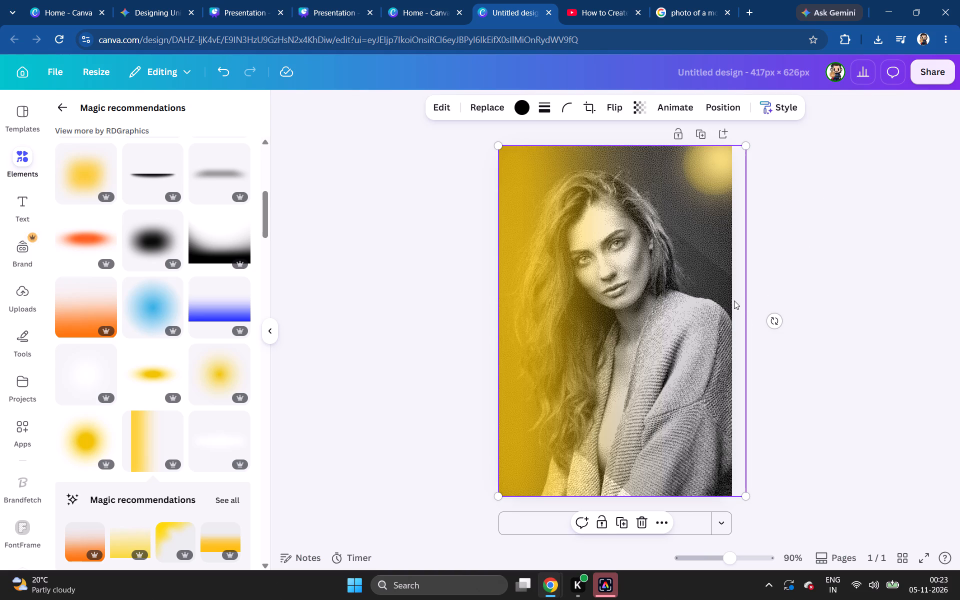
drag(744, 309, 712, 307)
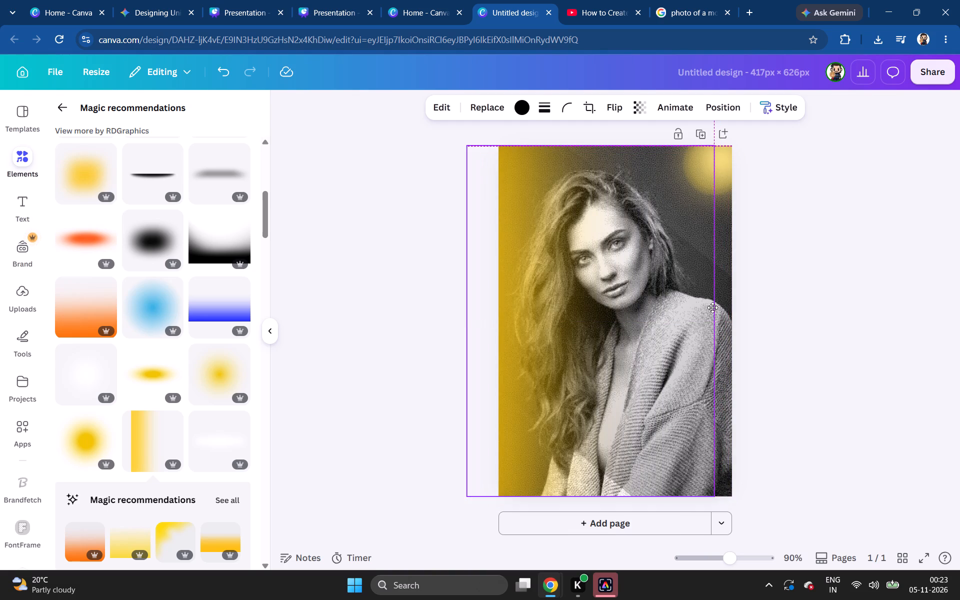
drag(712, 307, 703, 305)
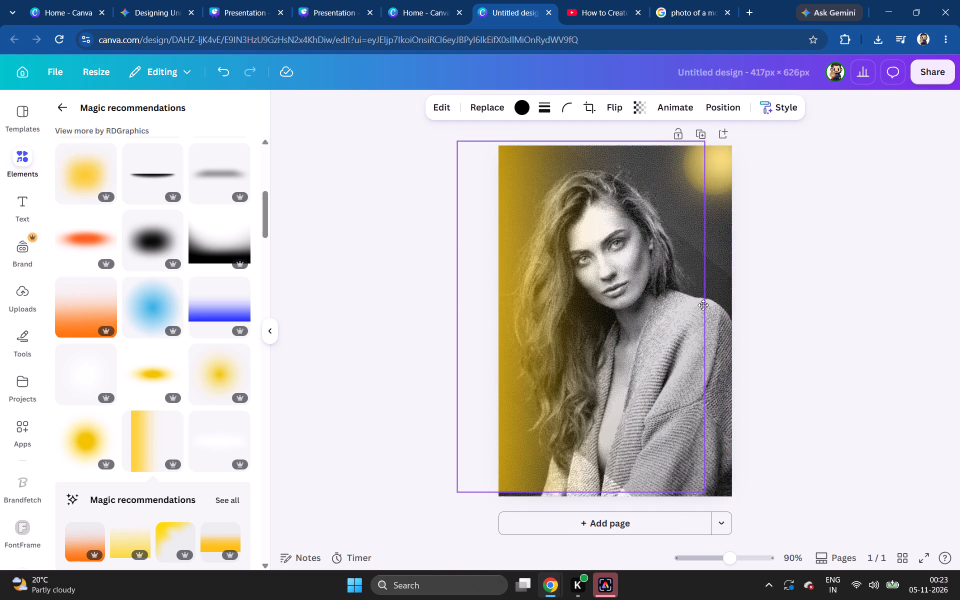
drag(703, 305, 707, 307)
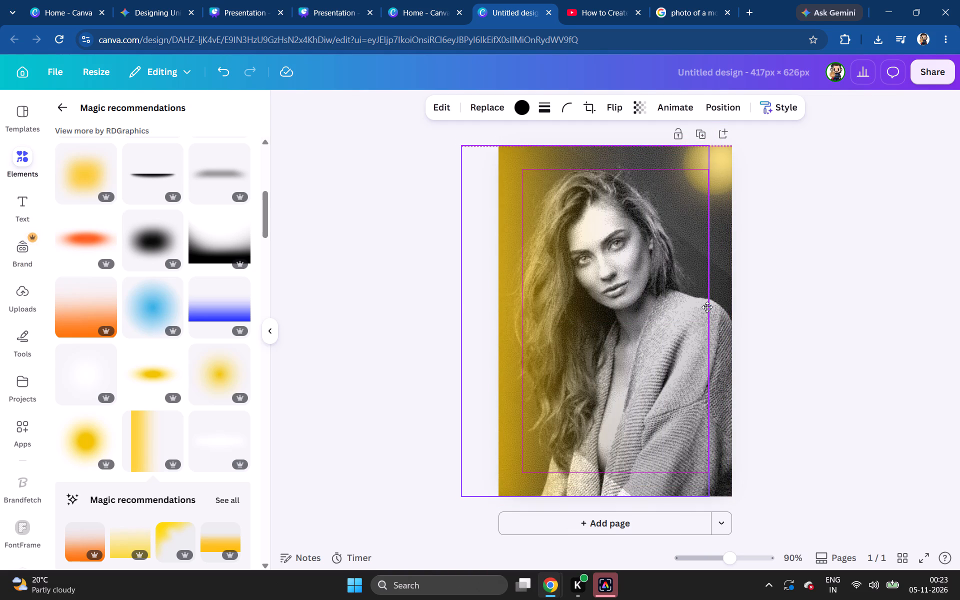
drag(707, 307, 711, 305)
click(799, 305)
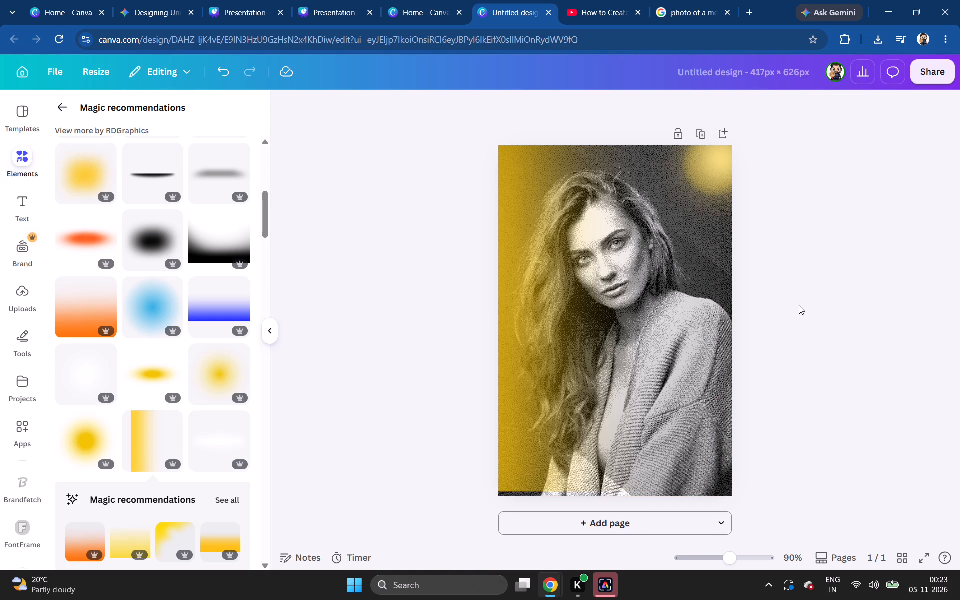
drag(554, 294, 554, 301)
click(829, 351)
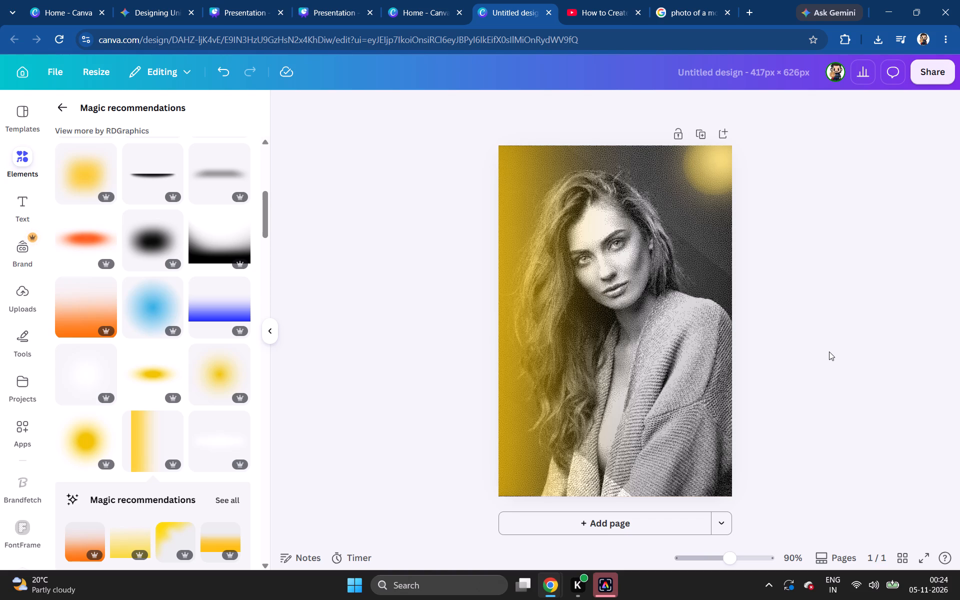
Move the large pale-yellow glow from the page's upper right corner to its upper left corner, partly off the page.
click(711, 169)
click(726, 168)
drag(726, 168, 723, 169)
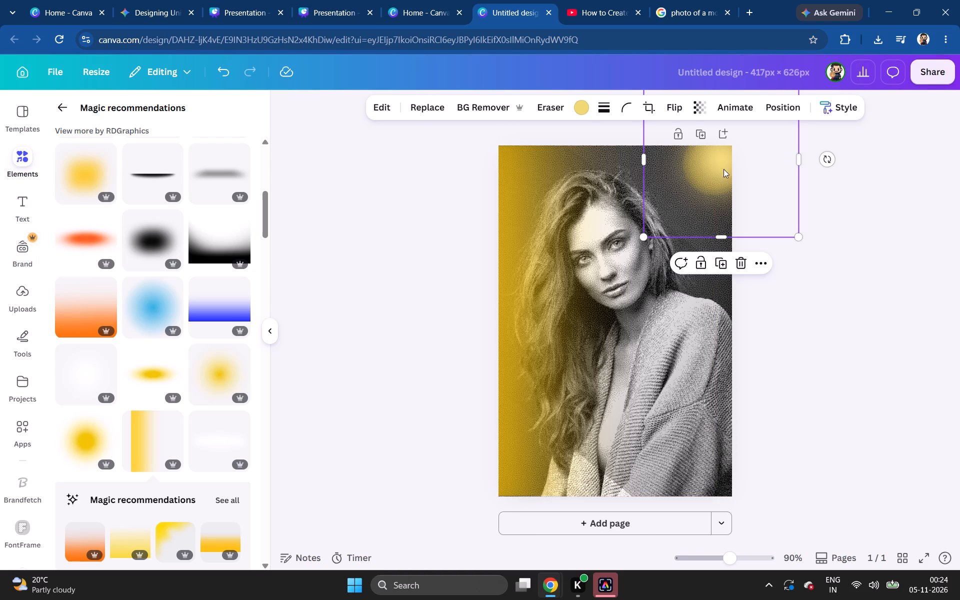
drag(723, 169, 483, 173)
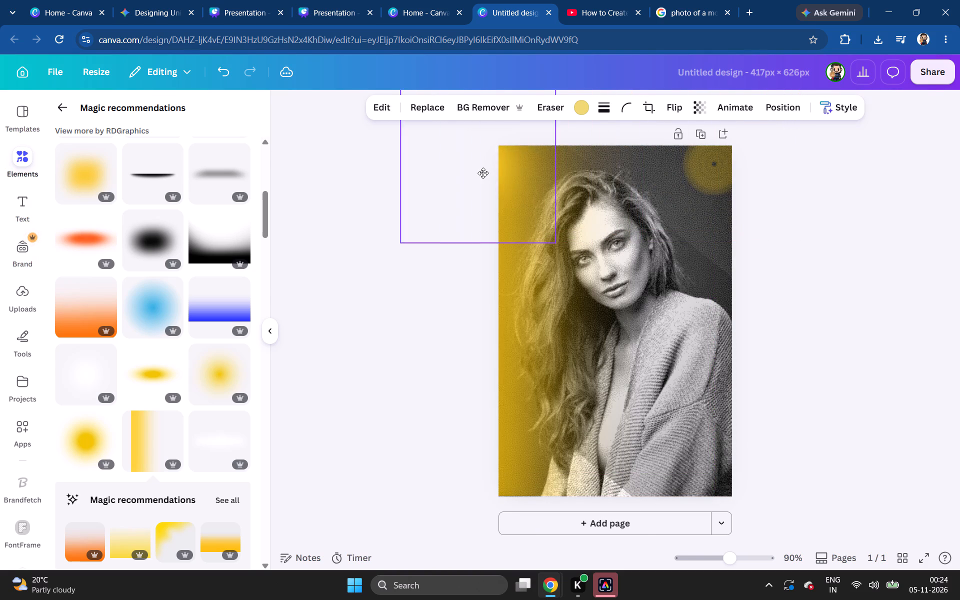
drag(483, 173, 504, 163)
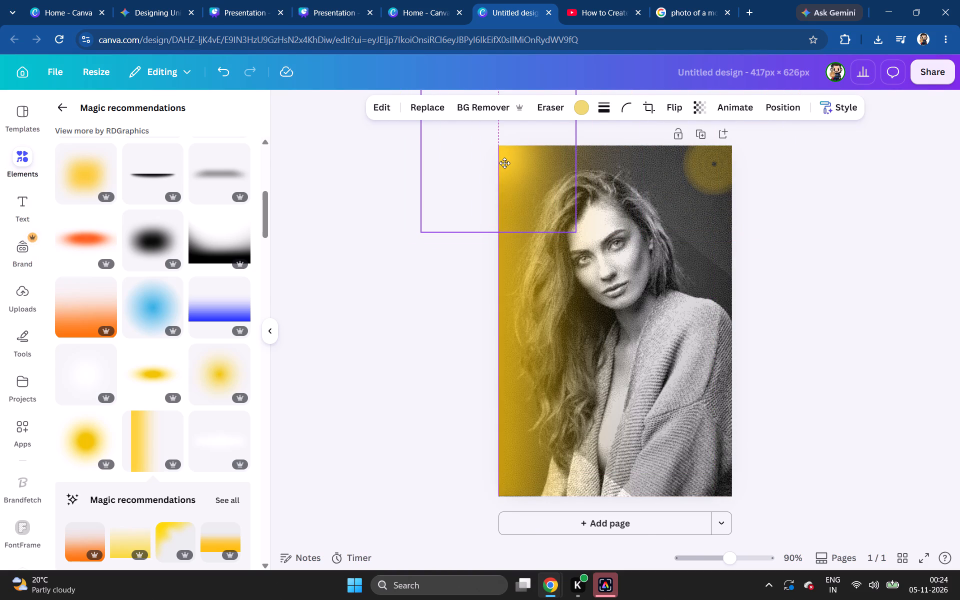
drag(504, 163, 509, 160)
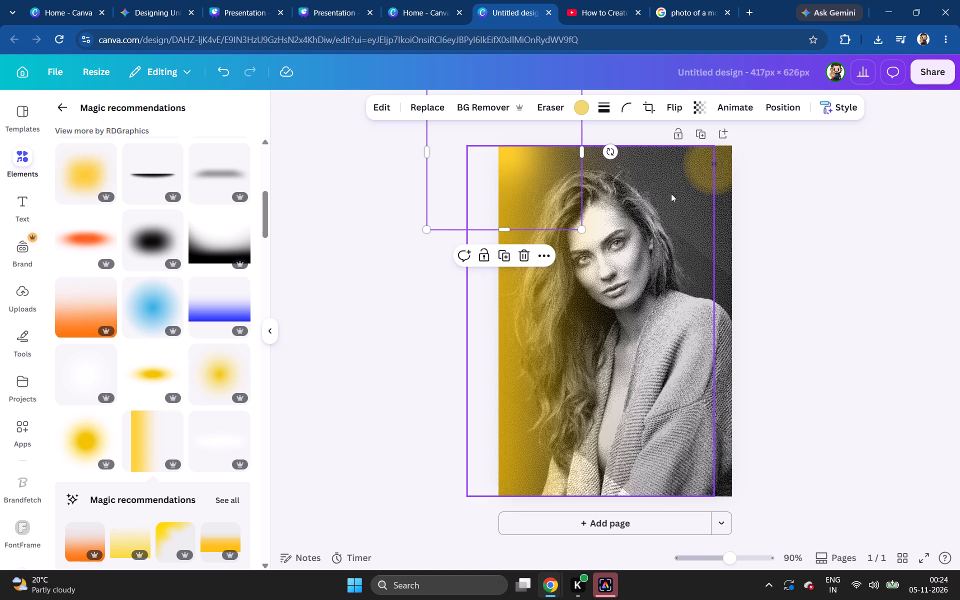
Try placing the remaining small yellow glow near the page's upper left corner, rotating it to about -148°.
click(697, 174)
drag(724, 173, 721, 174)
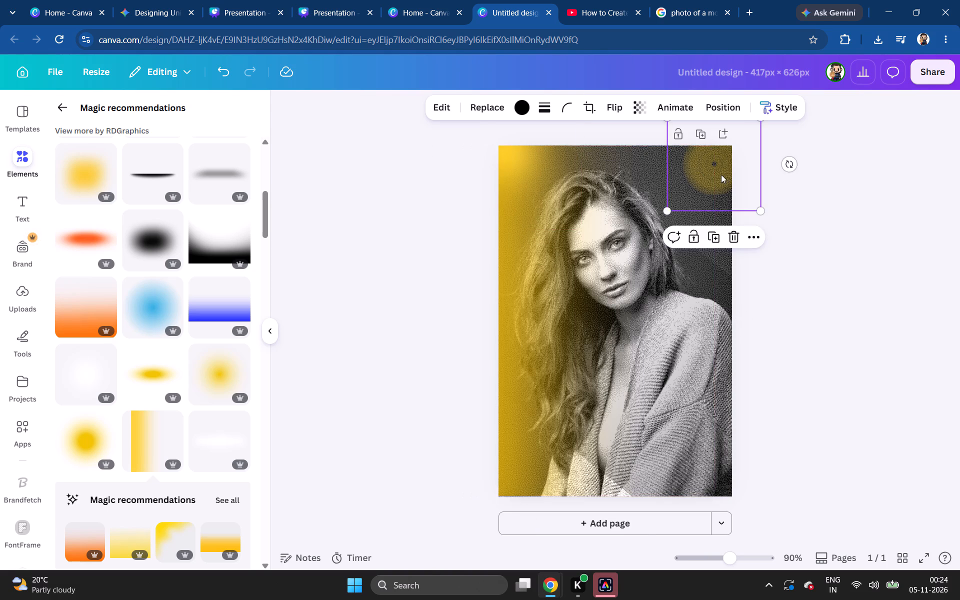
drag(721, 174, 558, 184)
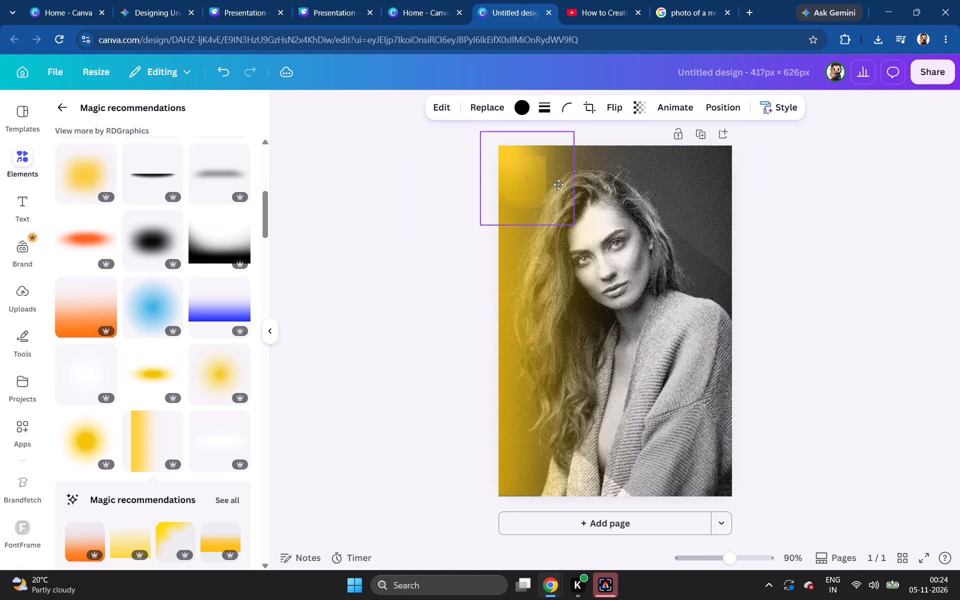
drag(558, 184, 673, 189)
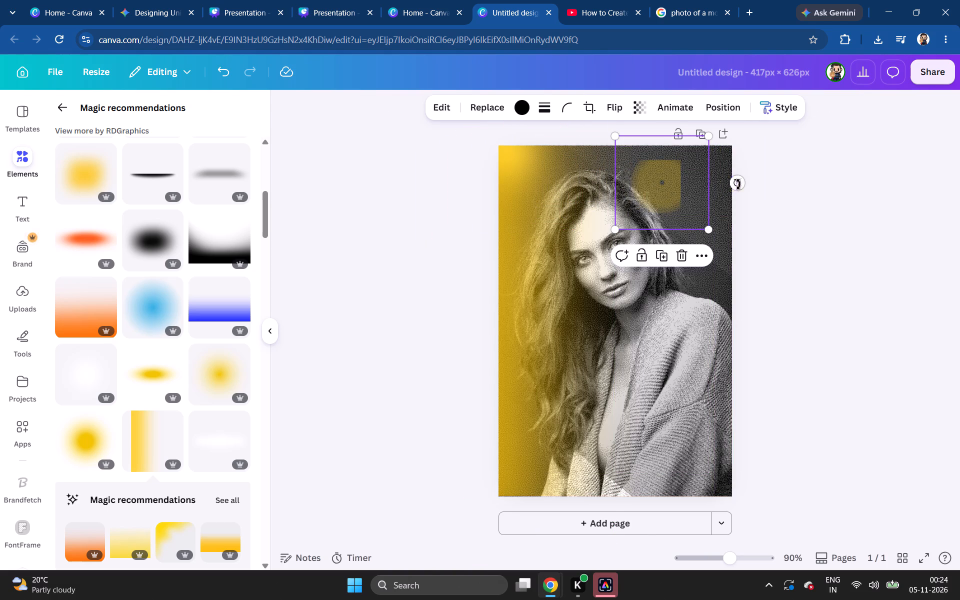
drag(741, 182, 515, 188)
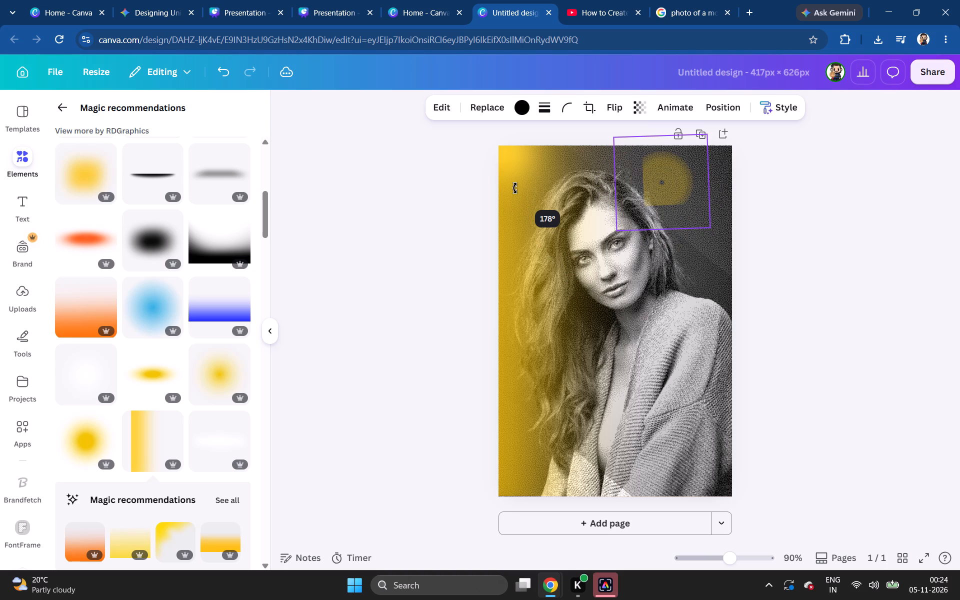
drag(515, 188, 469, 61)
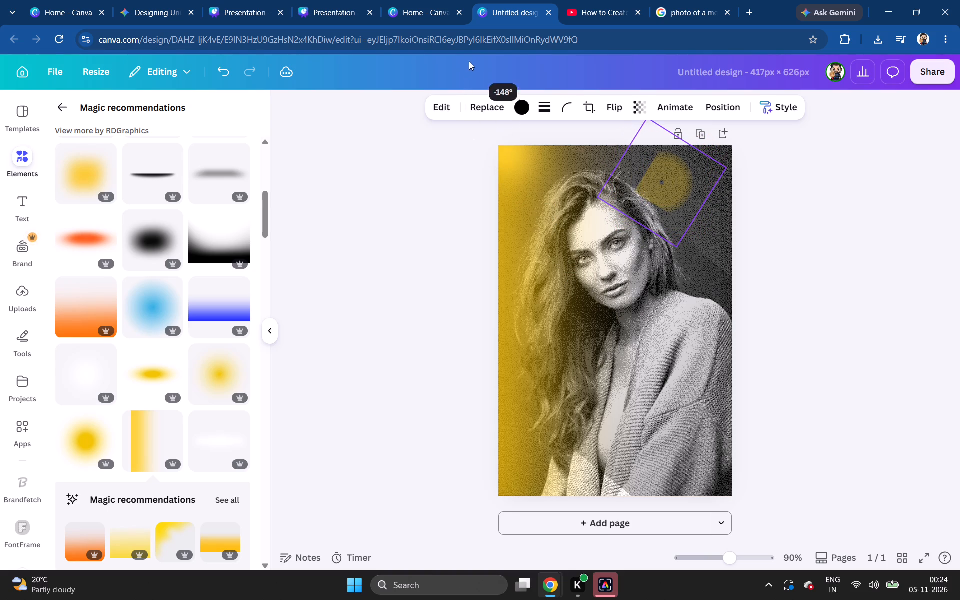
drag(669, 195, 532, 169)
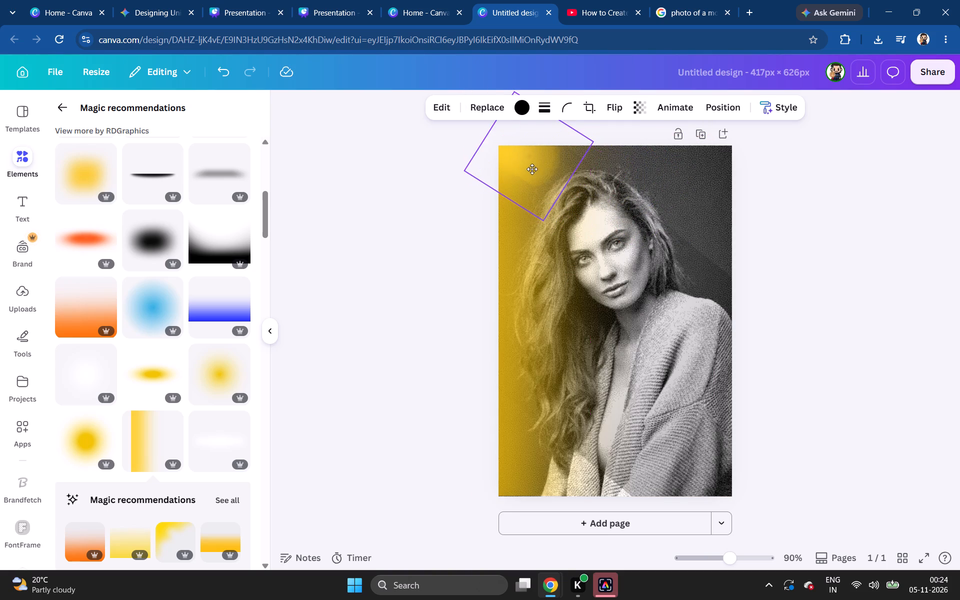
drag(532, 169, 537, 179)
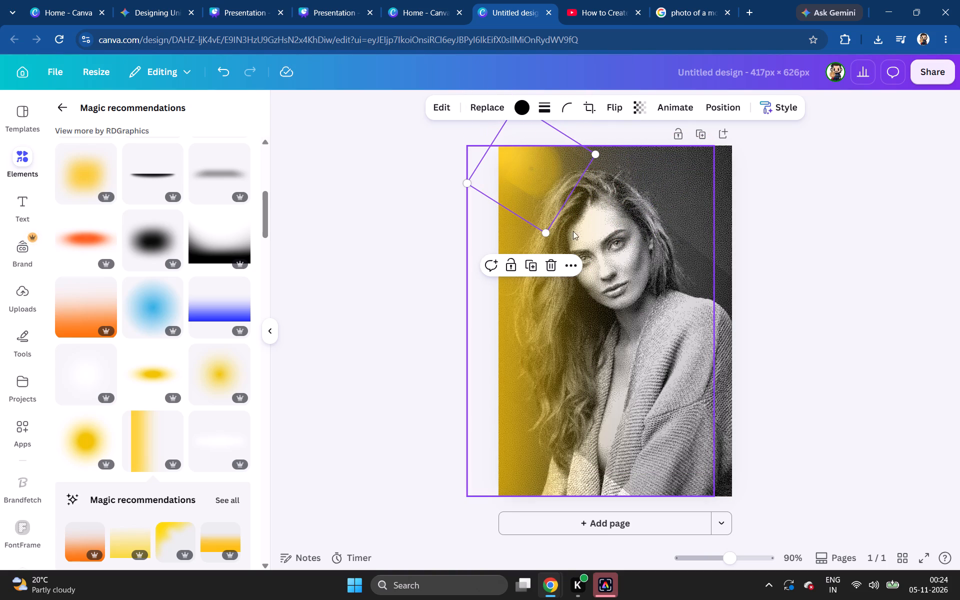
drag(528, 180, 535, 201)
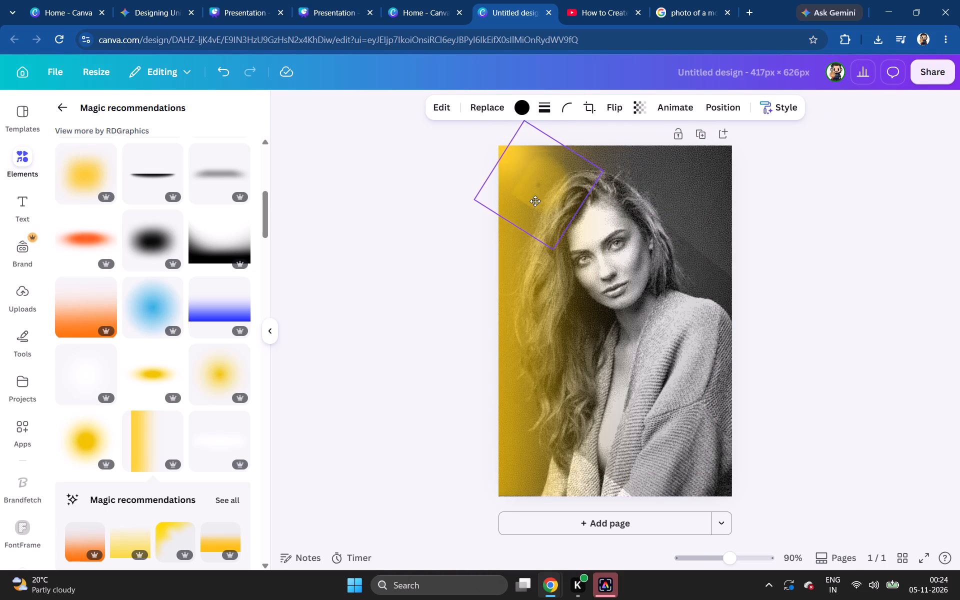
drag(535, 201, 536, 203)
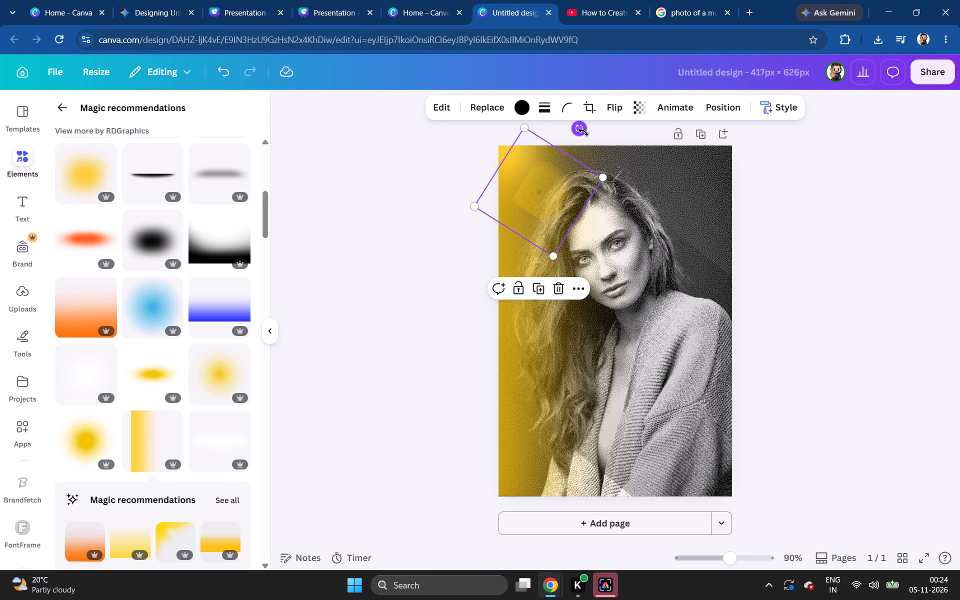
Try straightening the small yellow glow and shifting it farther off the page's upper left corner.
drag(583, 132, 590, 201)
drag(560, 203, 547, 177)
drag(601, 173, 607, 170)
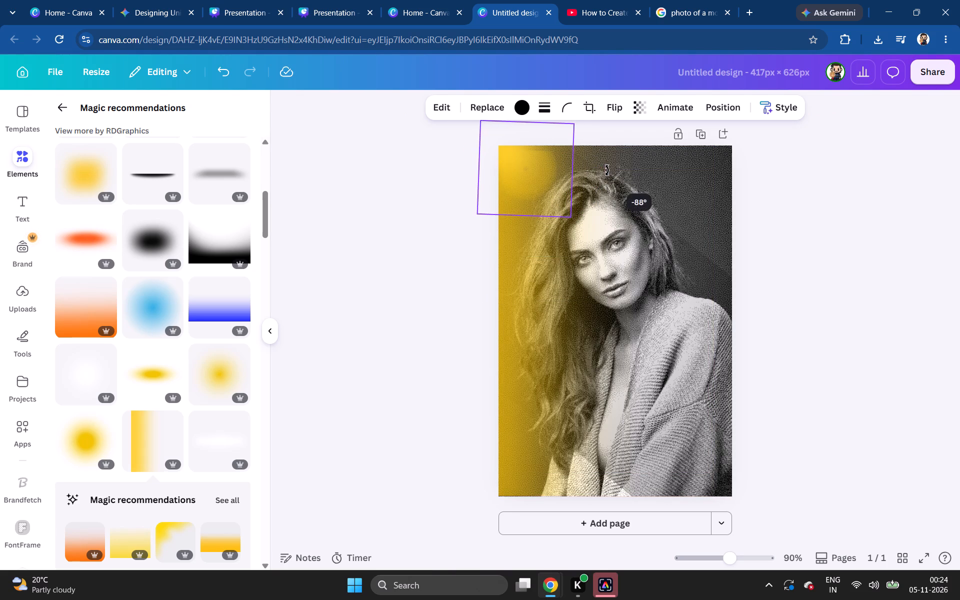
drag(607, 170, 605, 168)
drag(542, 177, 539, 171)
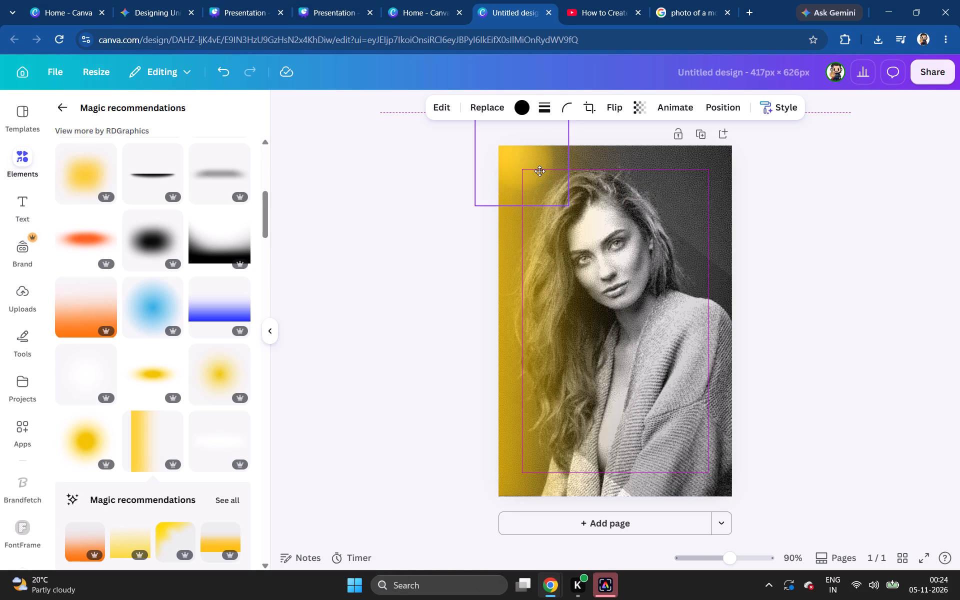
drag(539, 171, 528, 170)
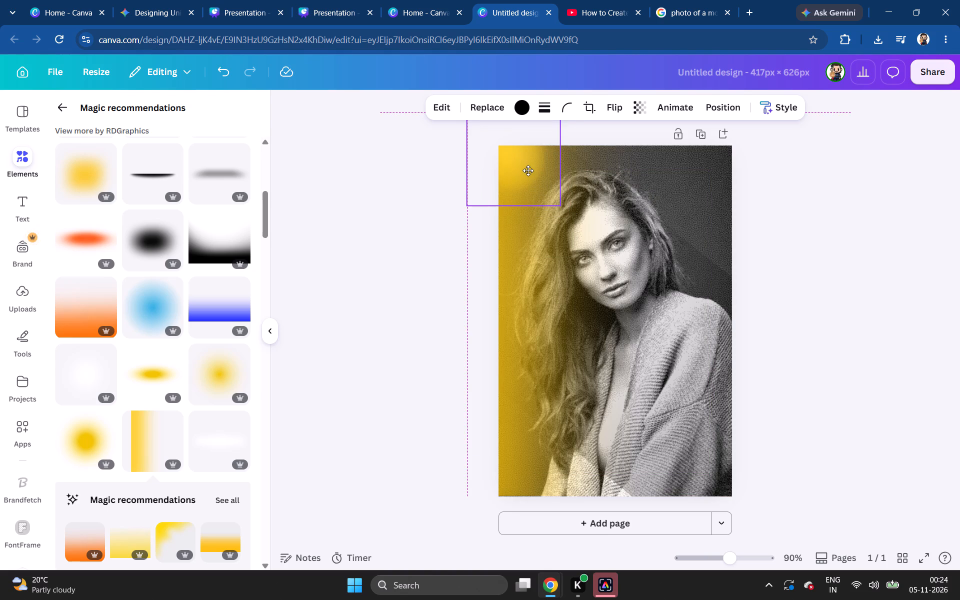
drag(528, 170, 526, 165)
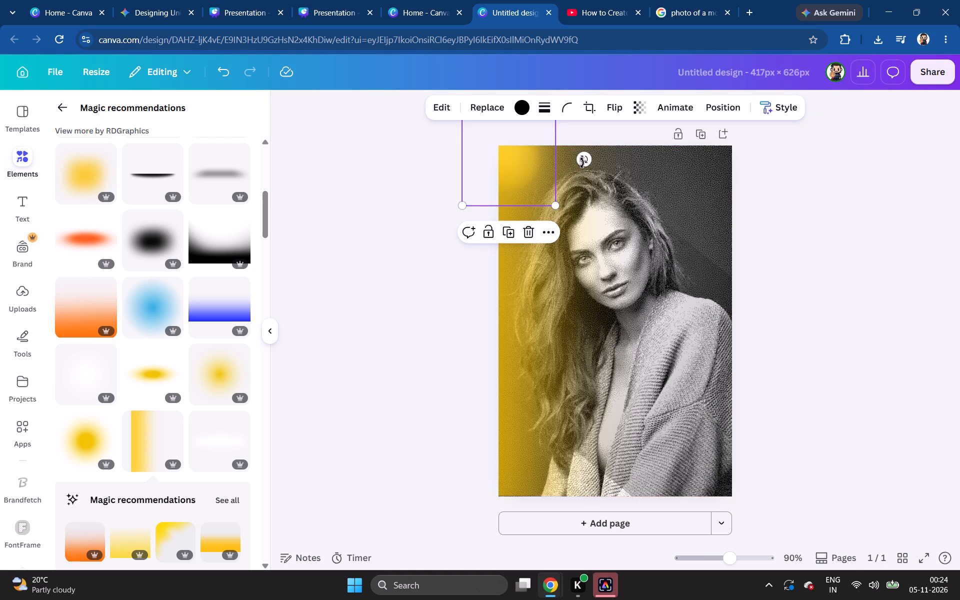
Delete the small yellow glow at the page's upper left corner.
click(531, 226)
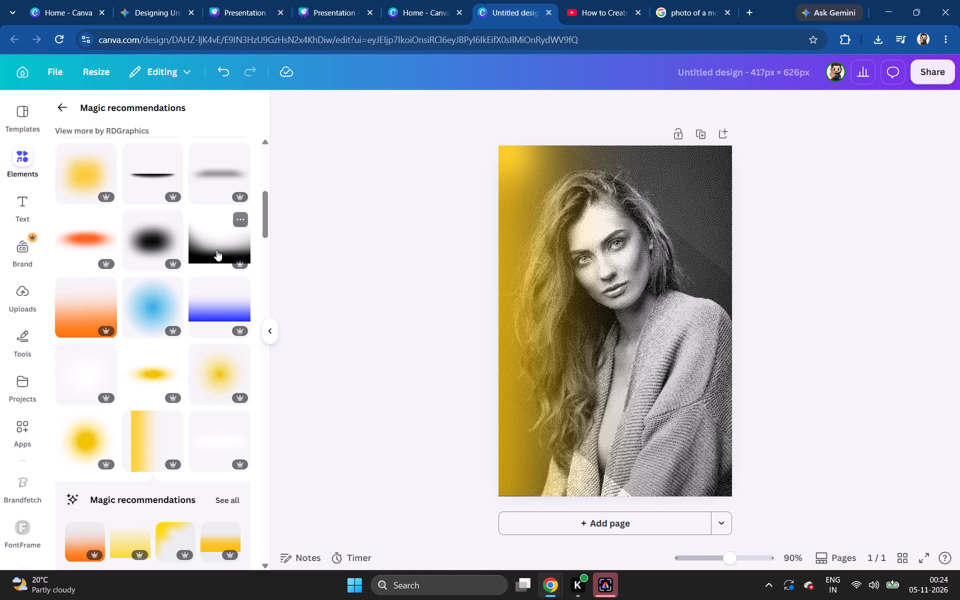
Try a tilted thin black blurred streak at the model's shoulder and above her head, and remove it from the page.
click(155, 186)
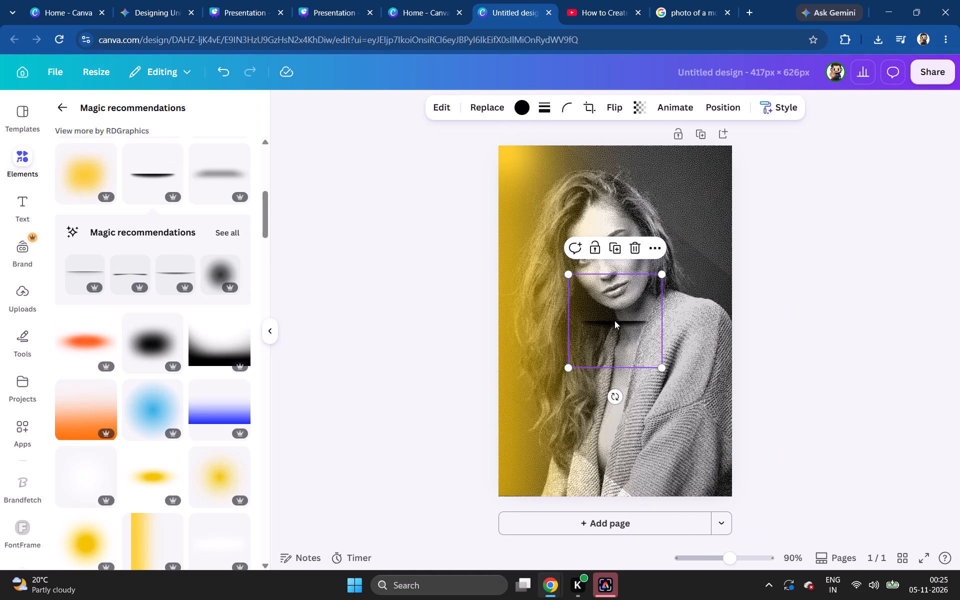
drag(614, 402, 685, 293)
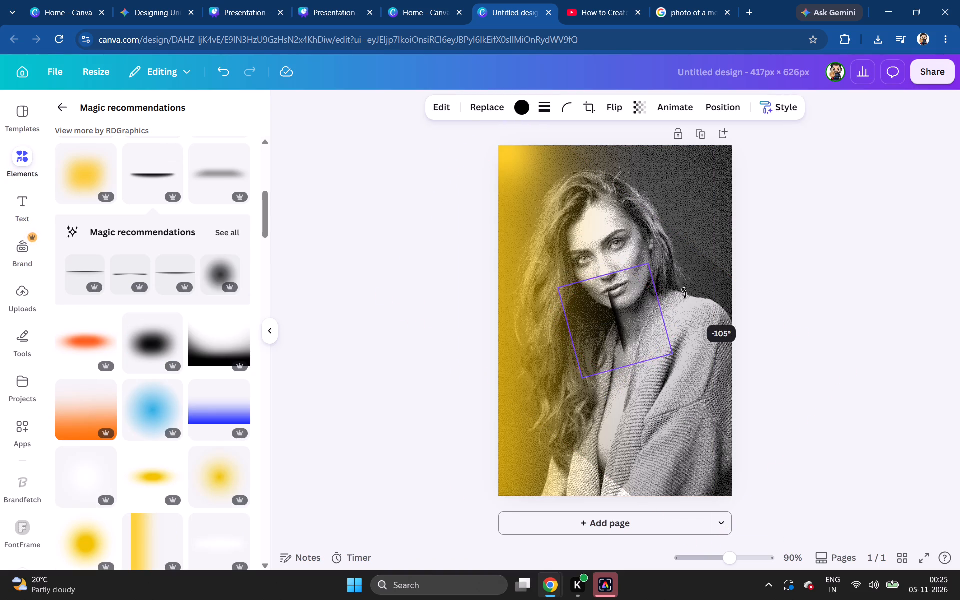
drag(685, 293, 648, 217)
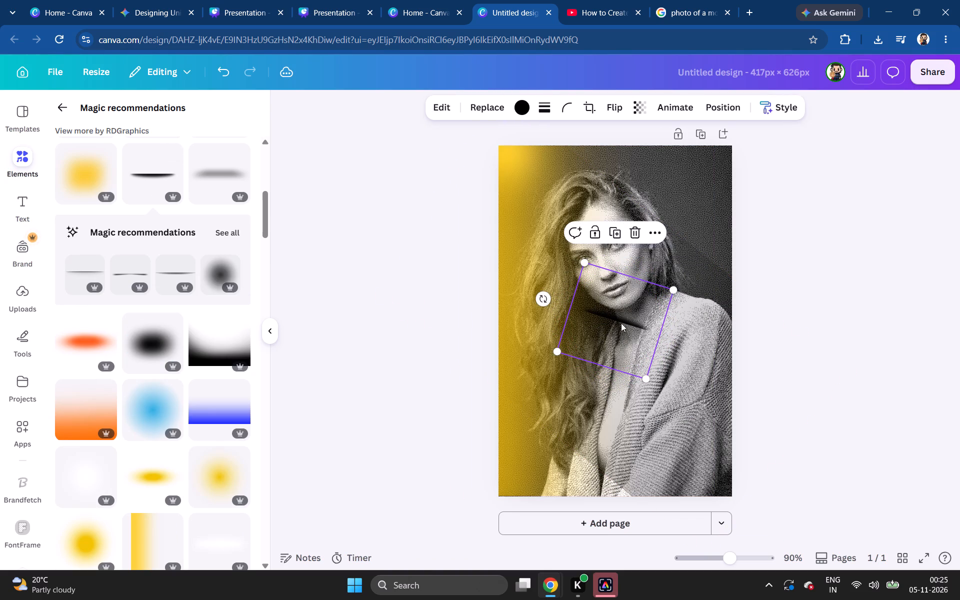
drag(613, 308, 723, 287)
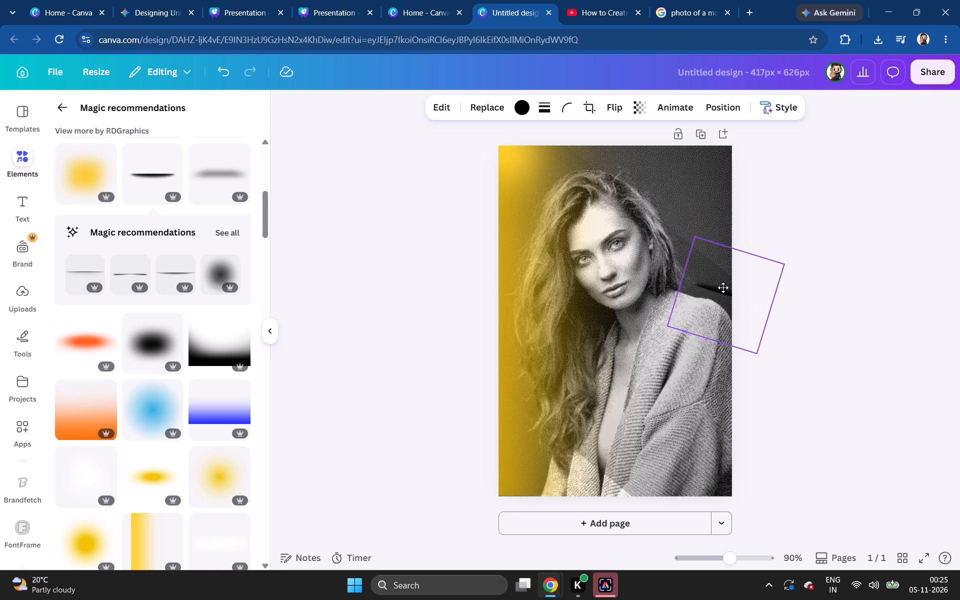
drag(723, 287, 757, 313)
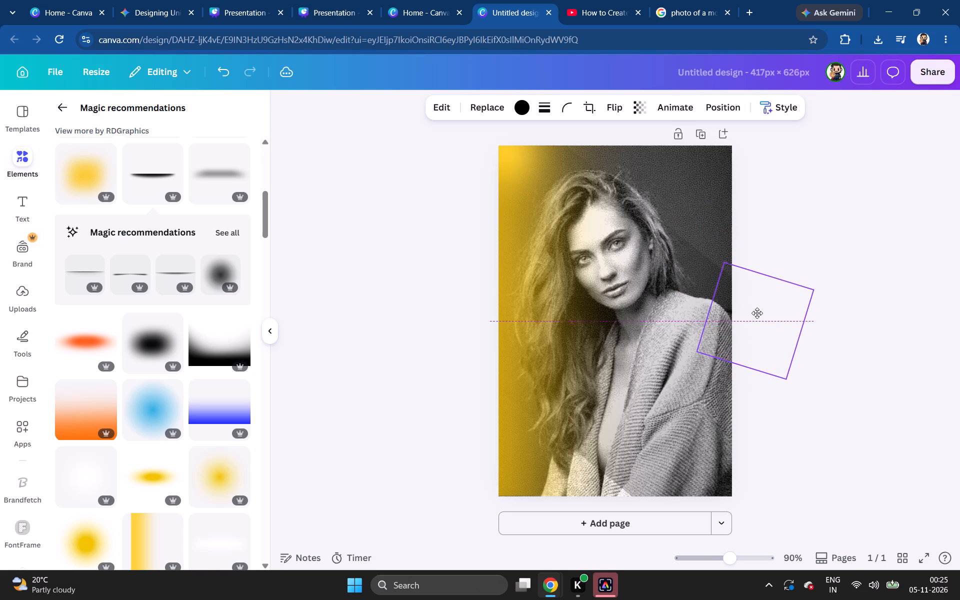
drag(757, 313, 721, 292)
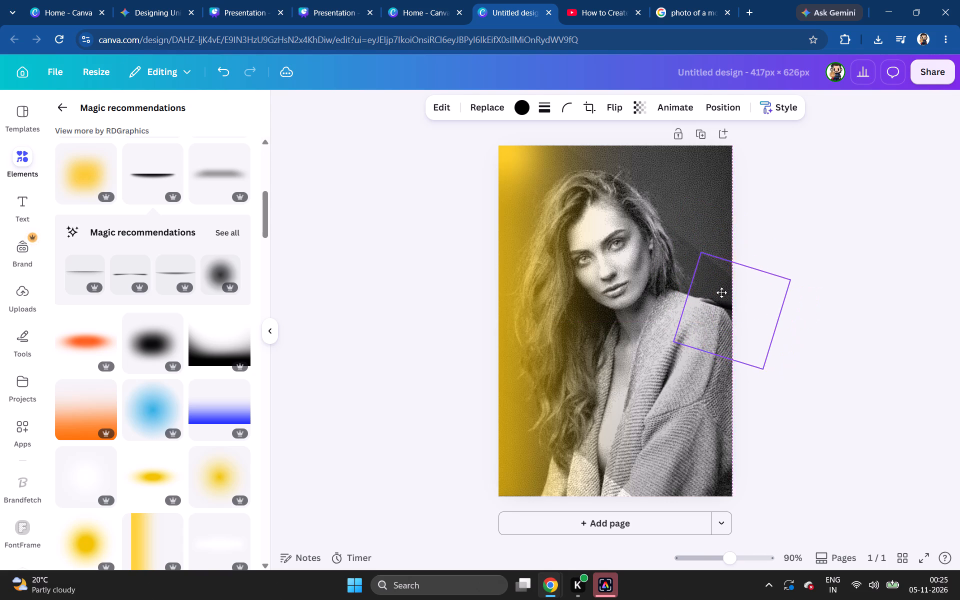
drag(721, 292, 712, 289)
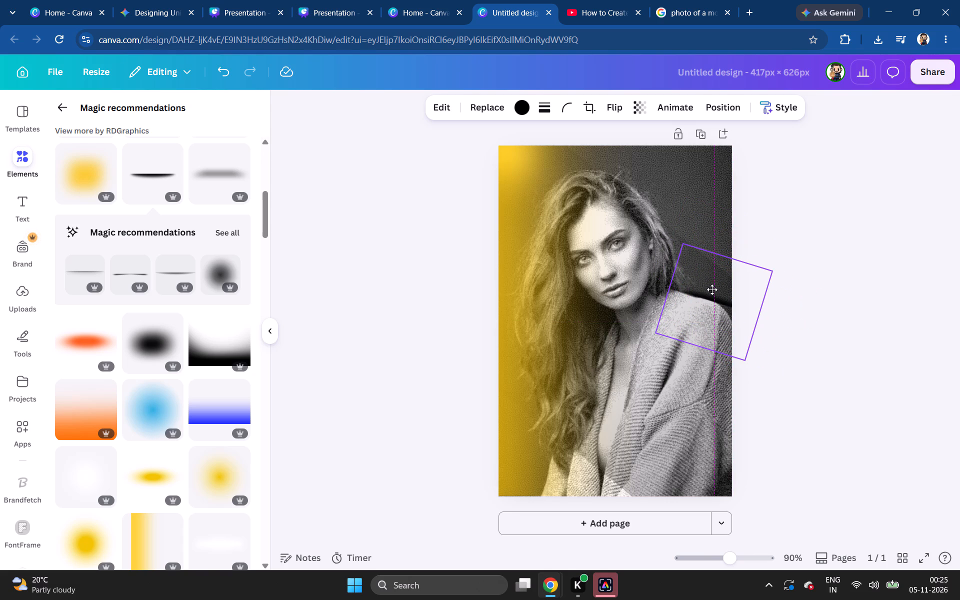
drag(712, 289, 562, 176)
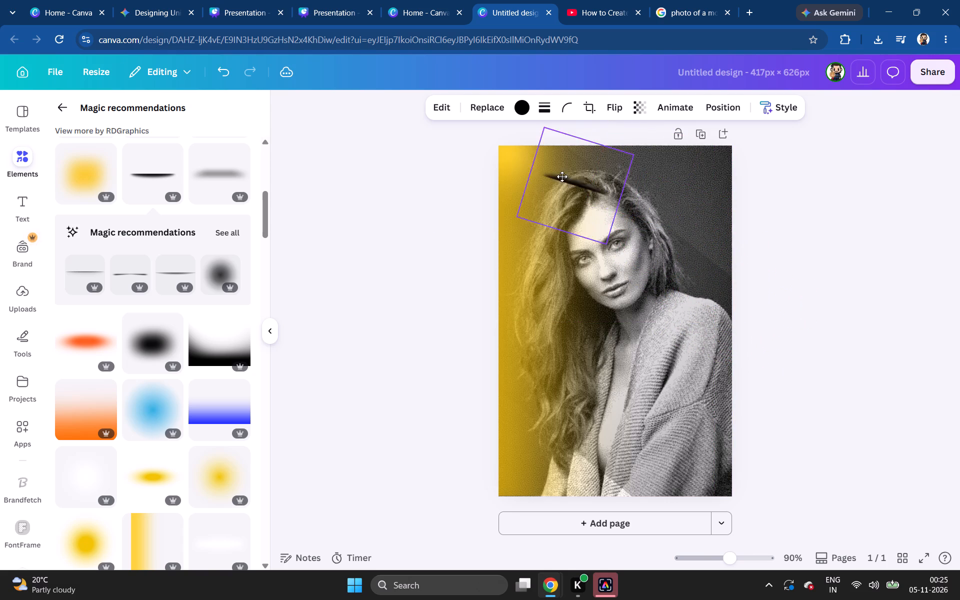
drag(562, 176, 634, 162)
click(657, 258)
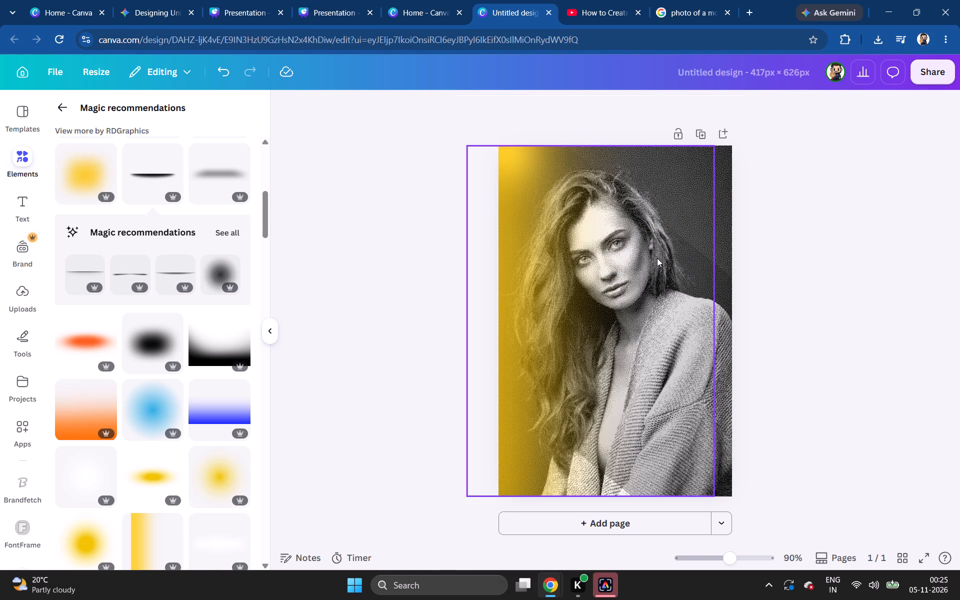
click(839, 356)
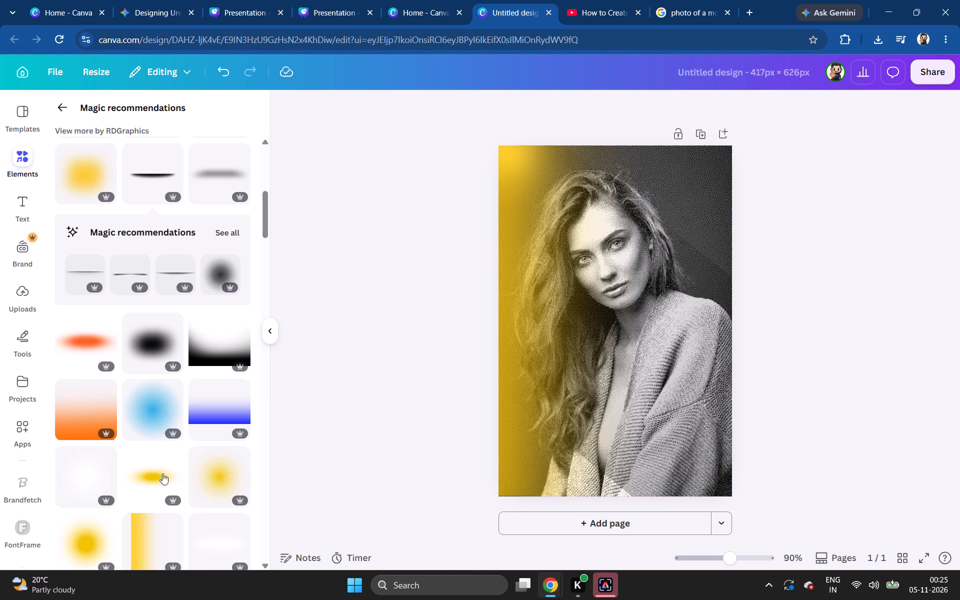
Browse the default text styles and font combinations for a lettering style that suits the design.
click(8, 202)
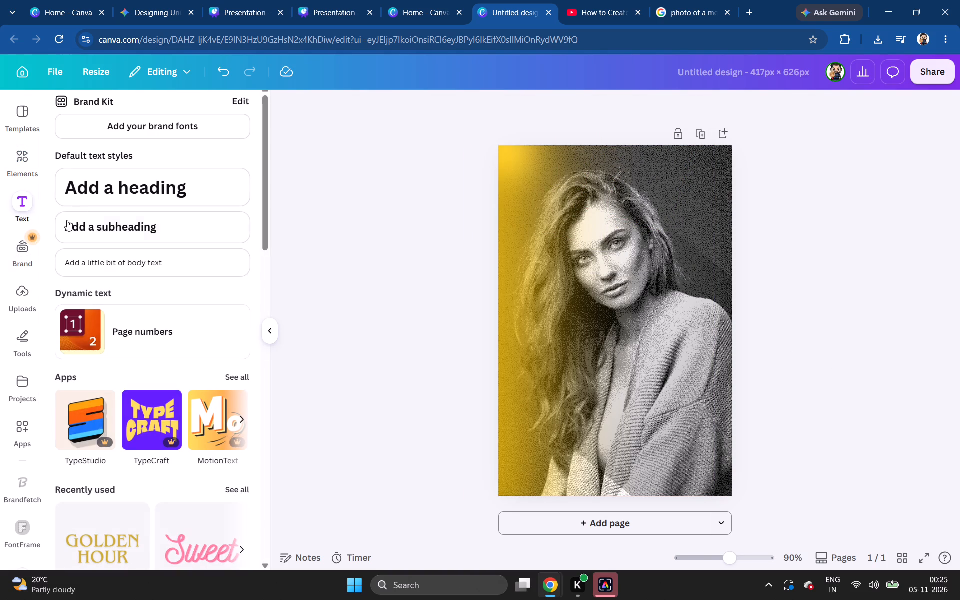
scroll(216, 363, down, 8)
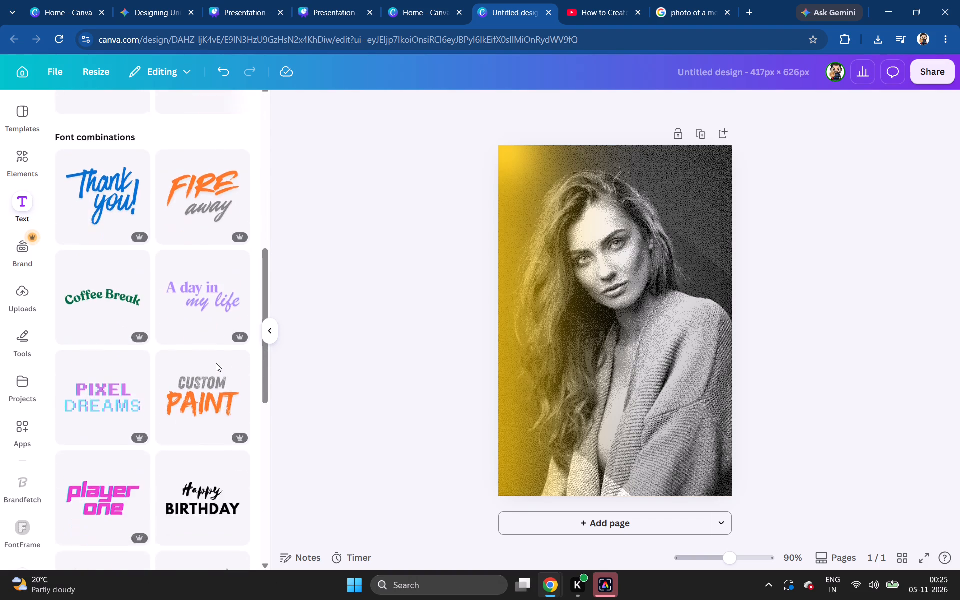
scroll(216, 363, down, 9)
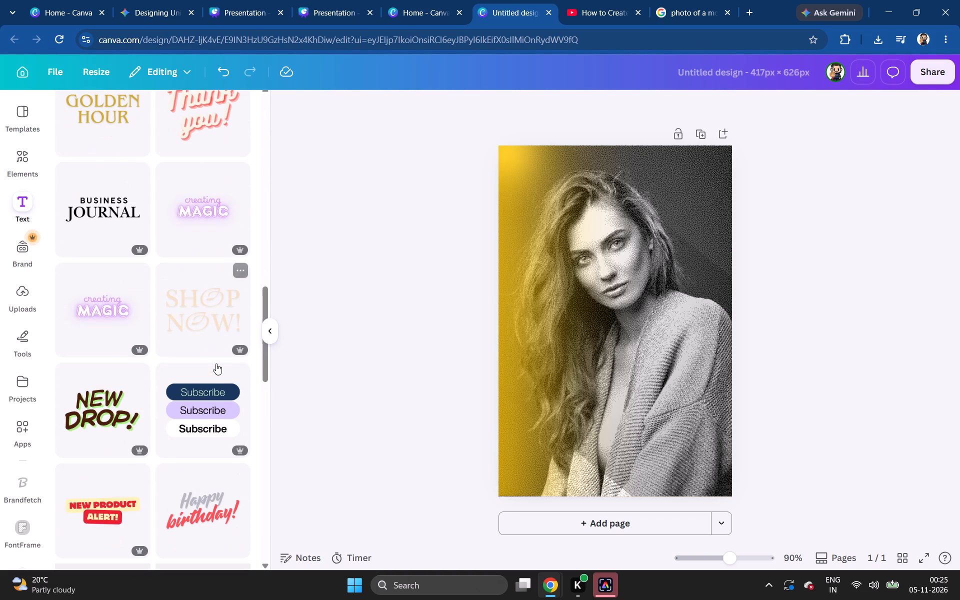
scroll(216, 364, down, 9)
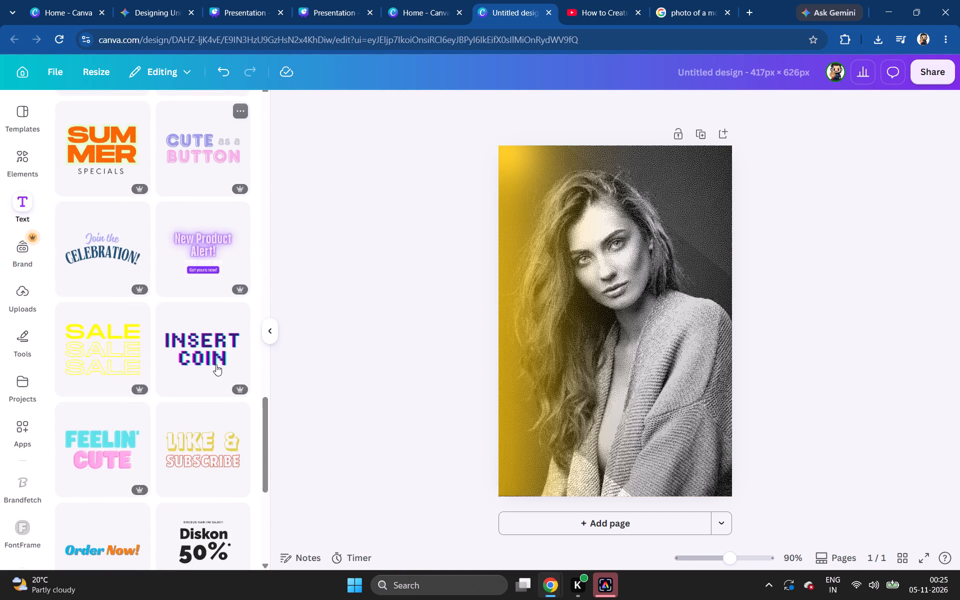
scroll(216, 364, down, 9)
scroll(216, 364, up, 10)
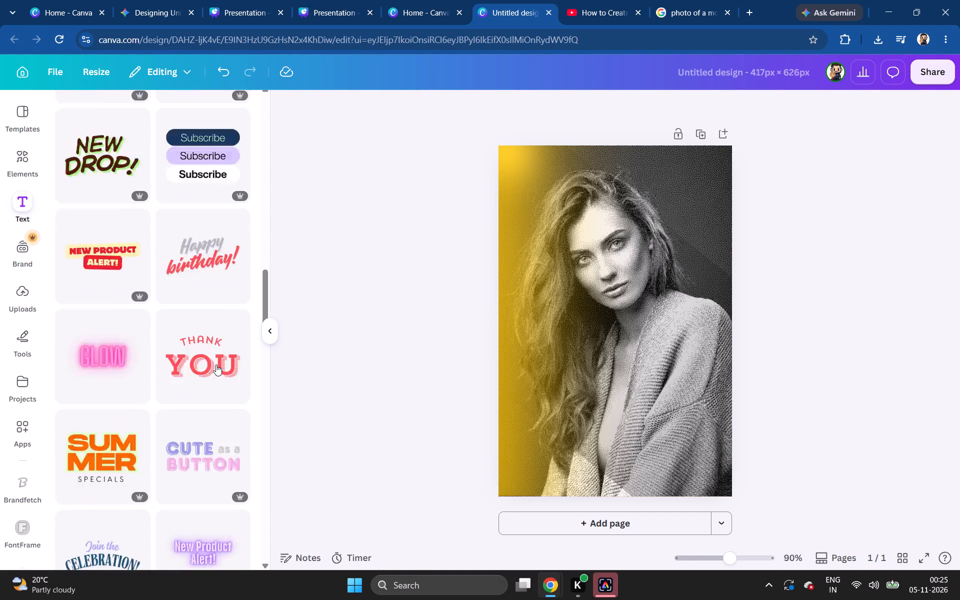
scroll(216, 364, up, 20)
scroll(216, 364, up, 4)
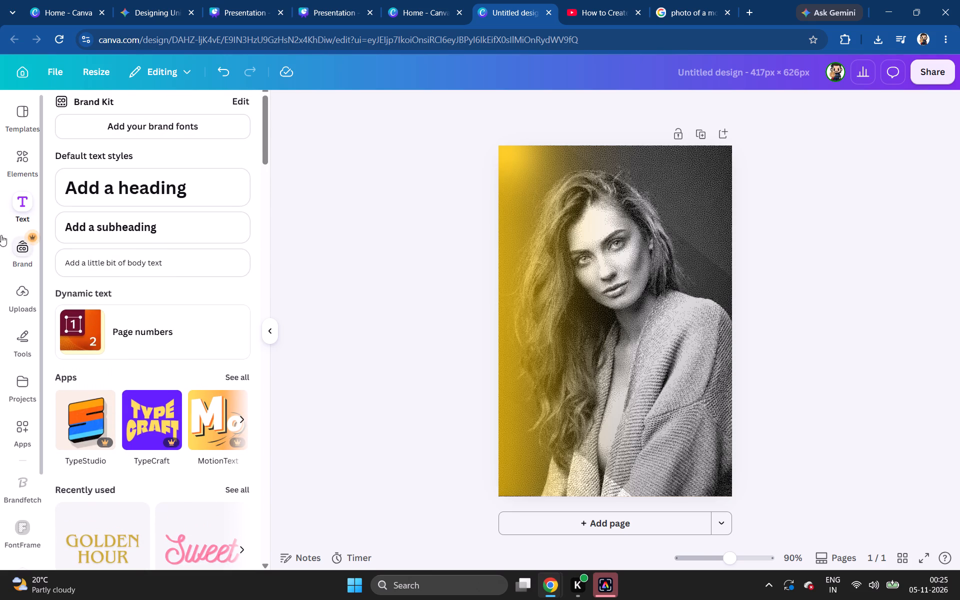
scroll(242, 391, down, 7)
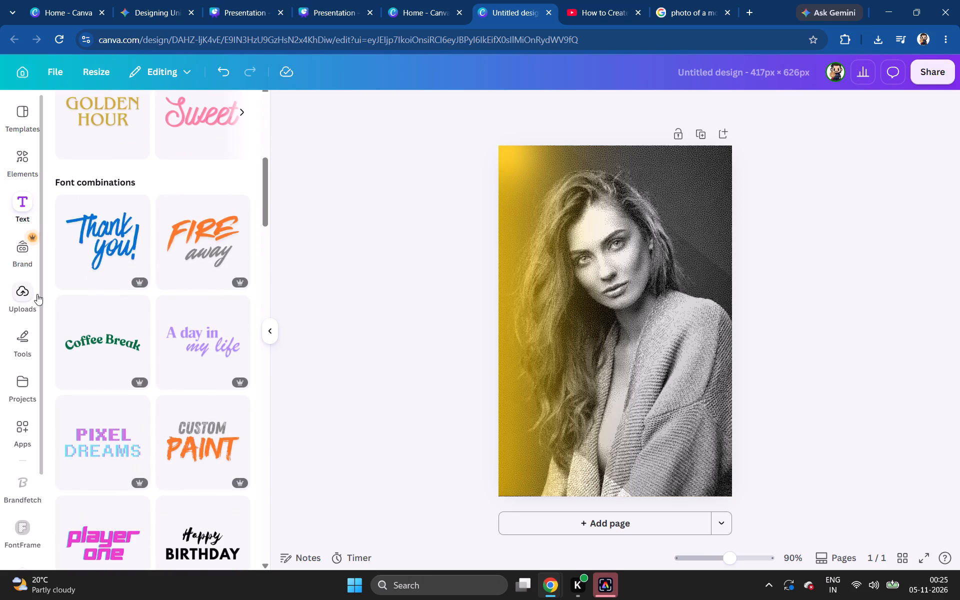
Add a body text box to the page and set its font to Alex Brush from the handwriting fonts.
scroll(188, 208, up, 12)
scroll(245, 194, up, 3)
click(23, 213)
click(23, 213)
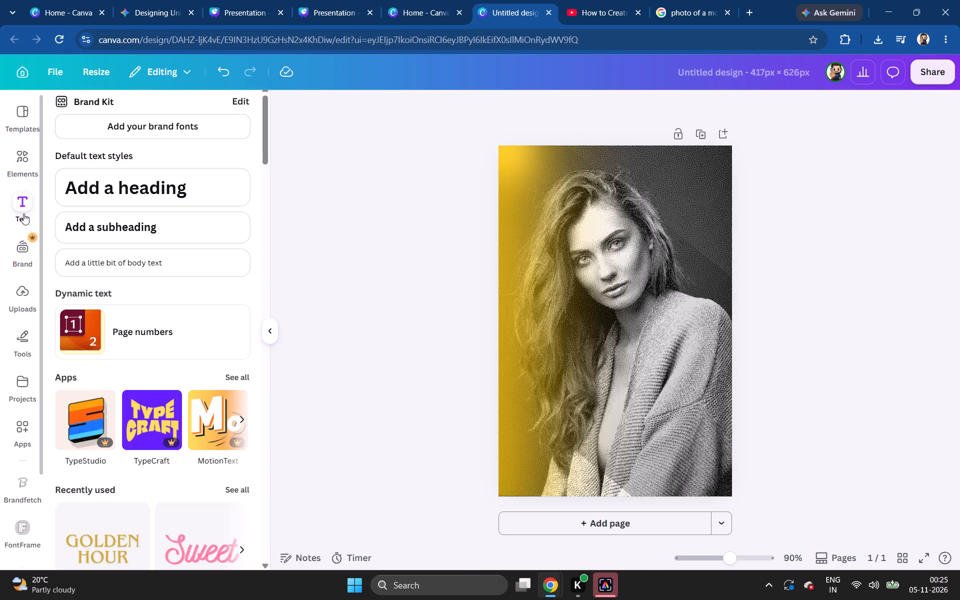
scroll(52, 224, up, 3)
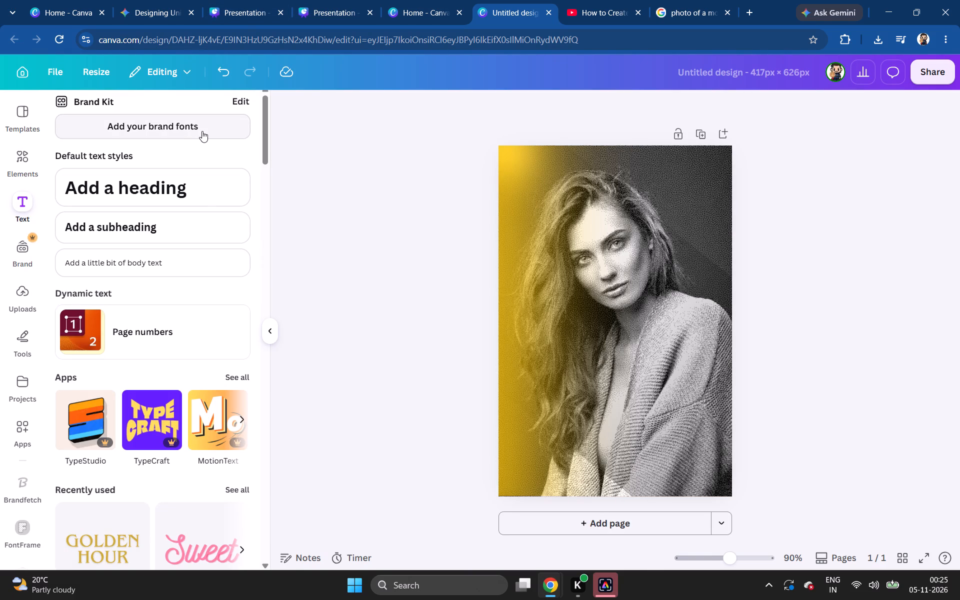
click(176, 263)
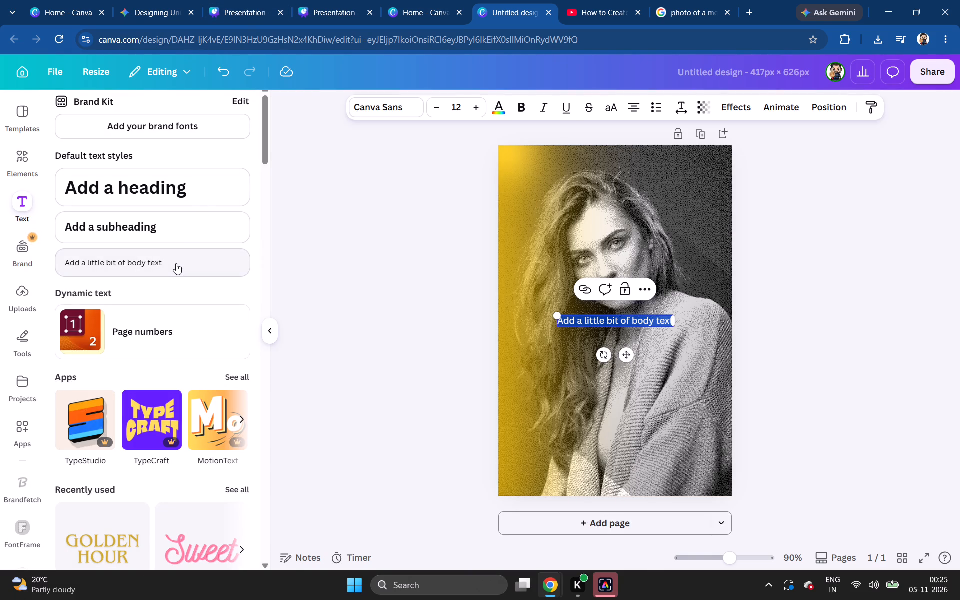
click(379, 109)
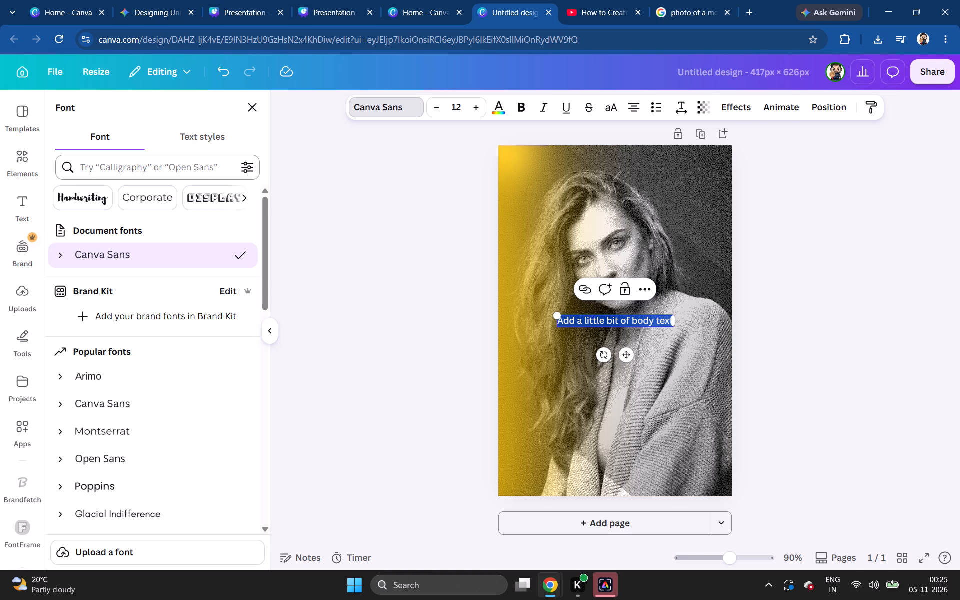
click(87, 193)
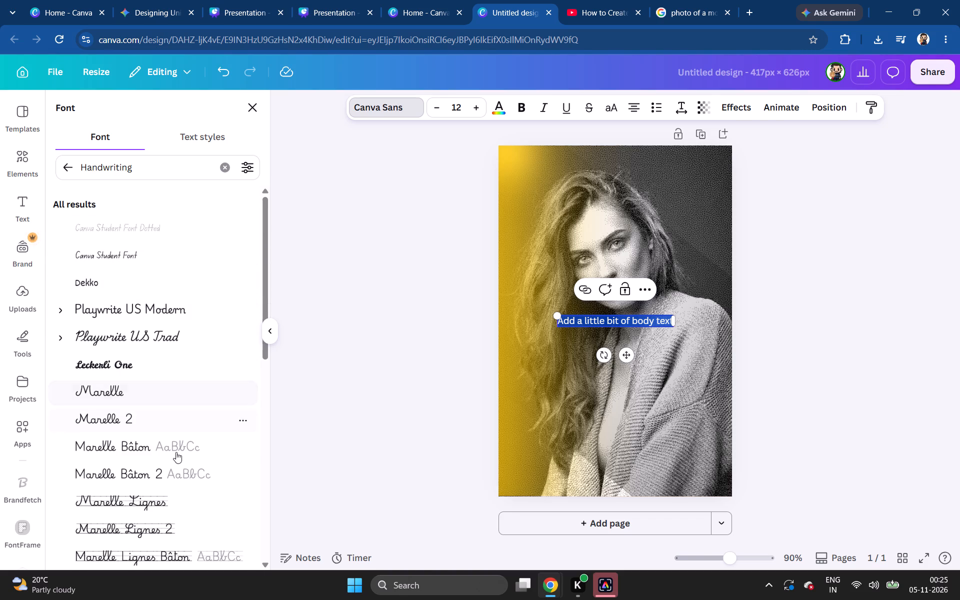
scroll(176, 452, down, 5)
scroll(176, 452, up, 1)
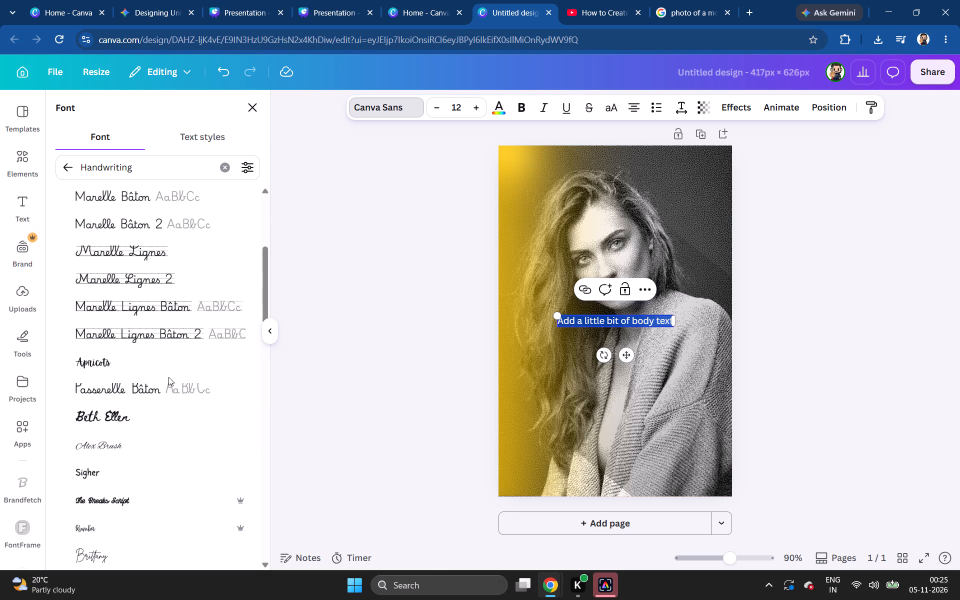
scroll(147, 404, down, 1)
click(136, 379)
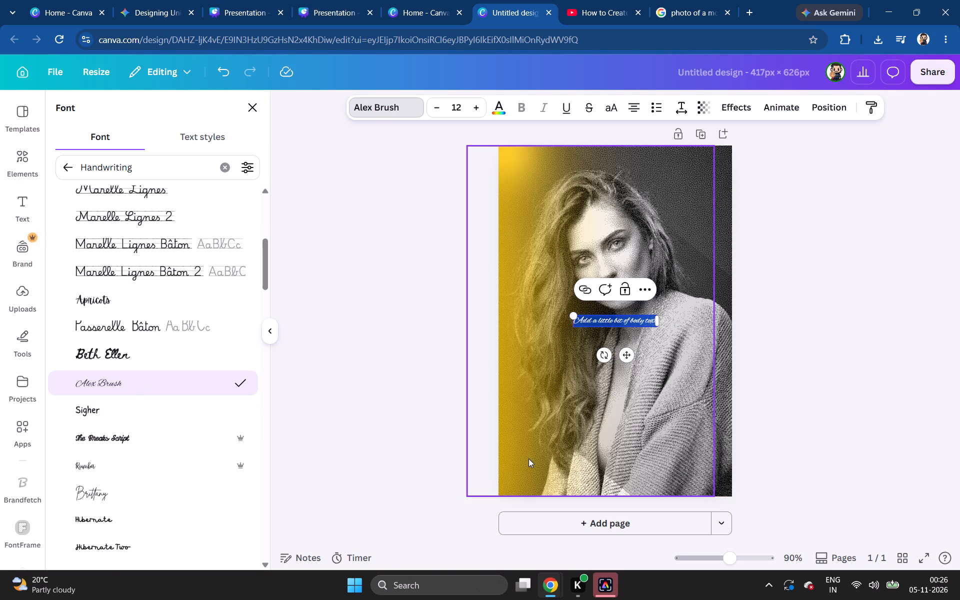
Replace the placeholder text with "sm" and enlarge the lettering to about size 53.3.
key(bracketright)
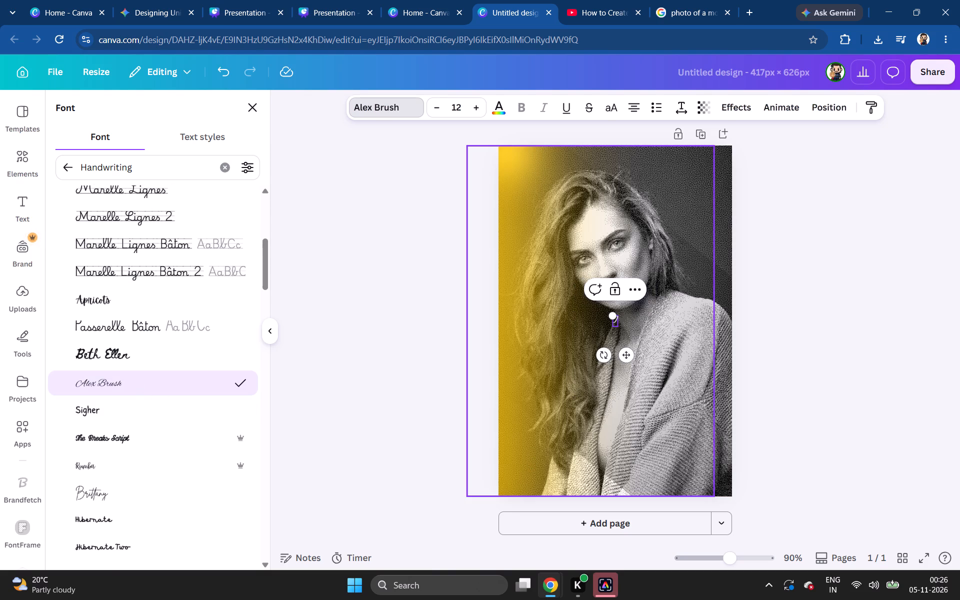
text(SM)
key(BackSpace)
key(BackSpace)
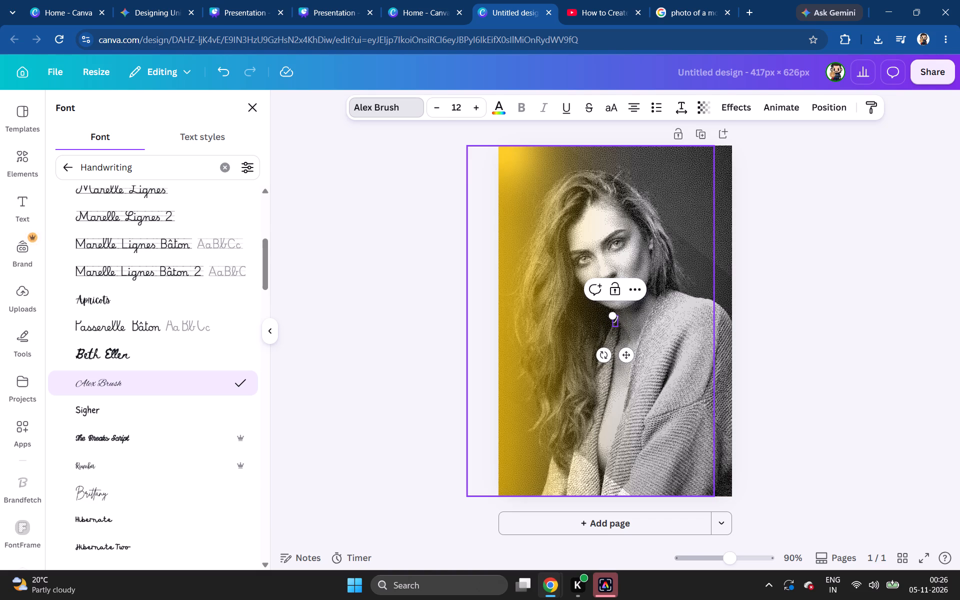
text(sm)
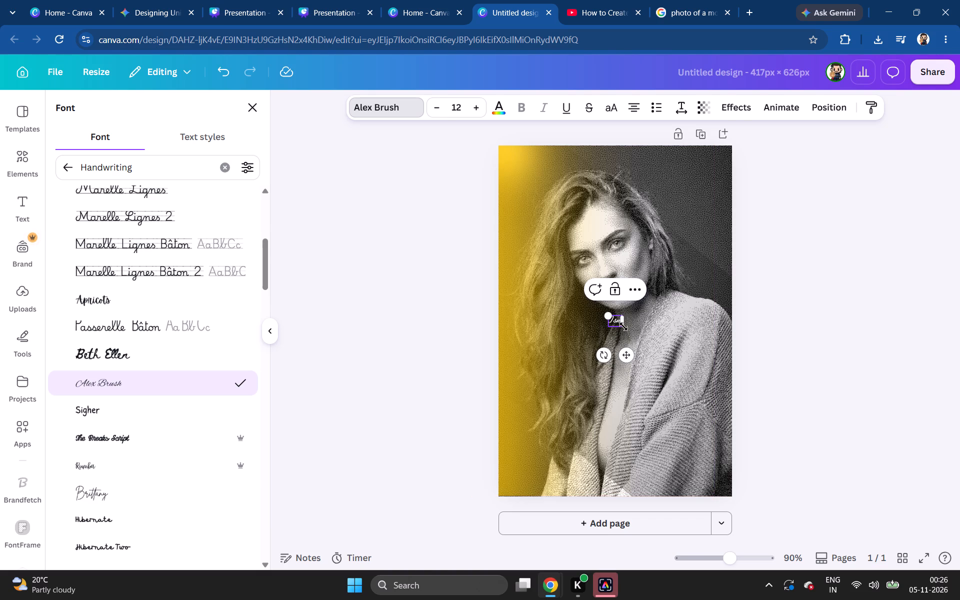
drag(623, 326, 667, 367)
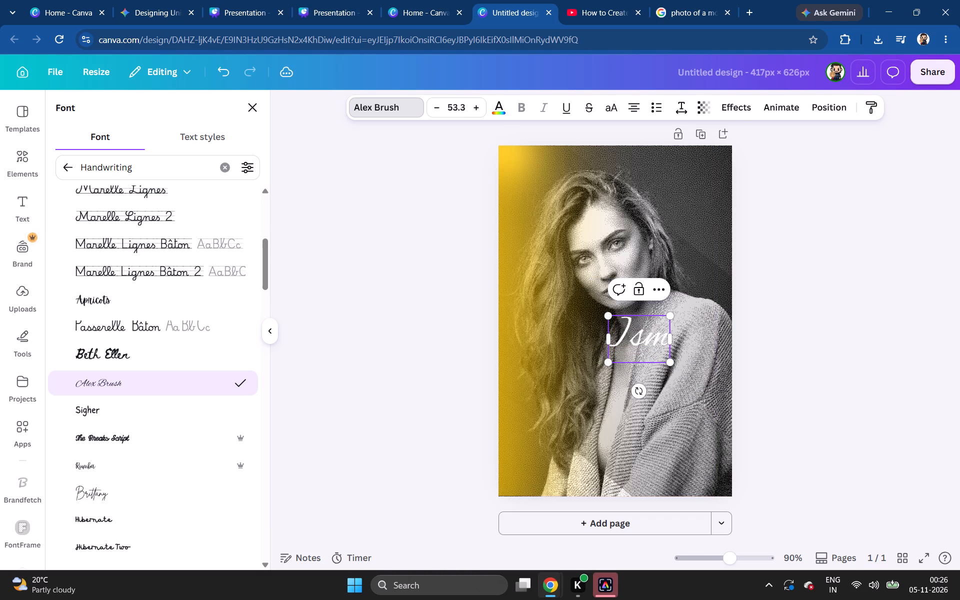
click(627, 343)
key(BackSpace)
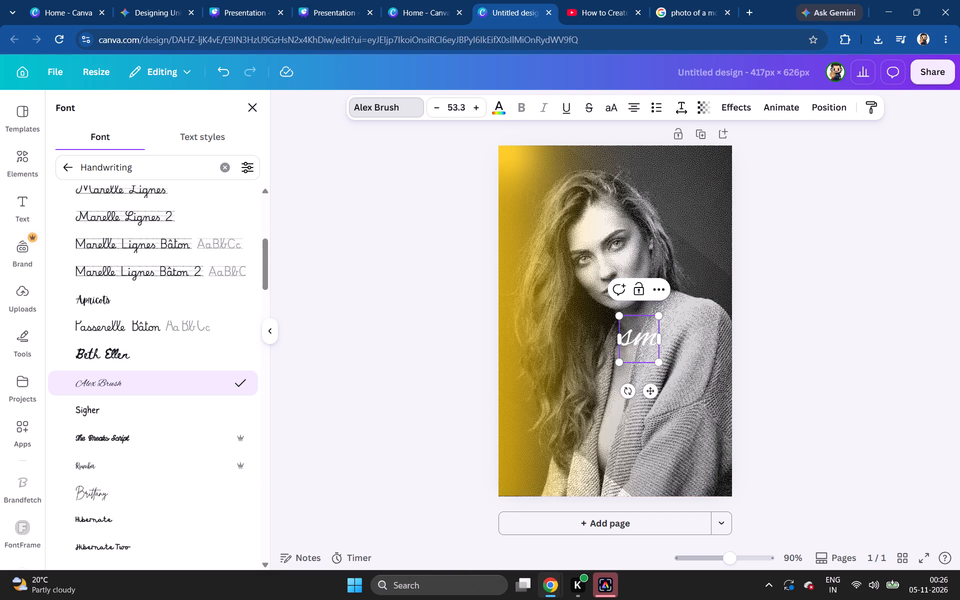
Move the "sm" text into the page's lower right corner, just inside the edges, and deselect it.
drag(646, 339, 669, 428)
drag(637, 344, 655, 361)
click(690, 382)
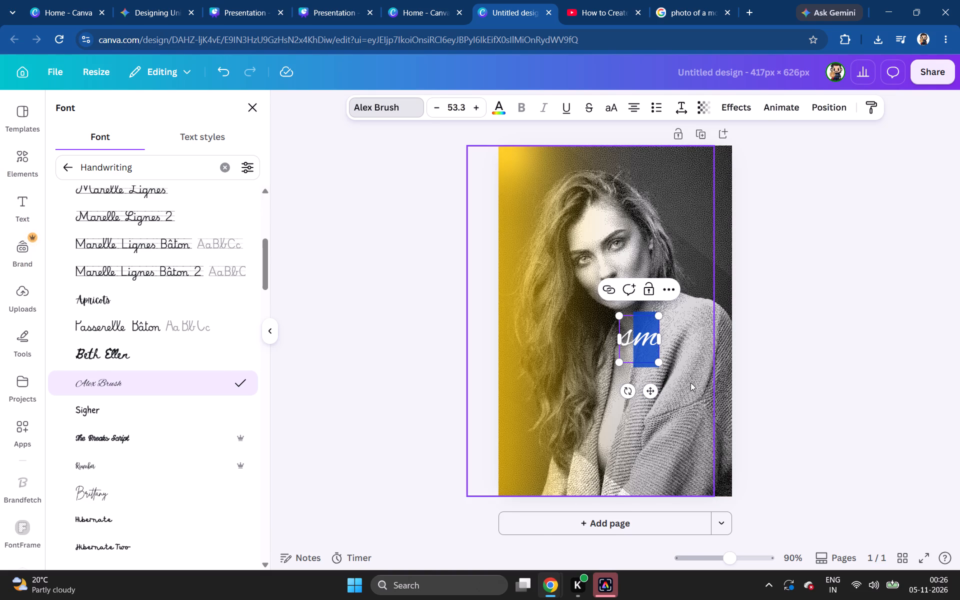
drag(643, 349, 725, 498)
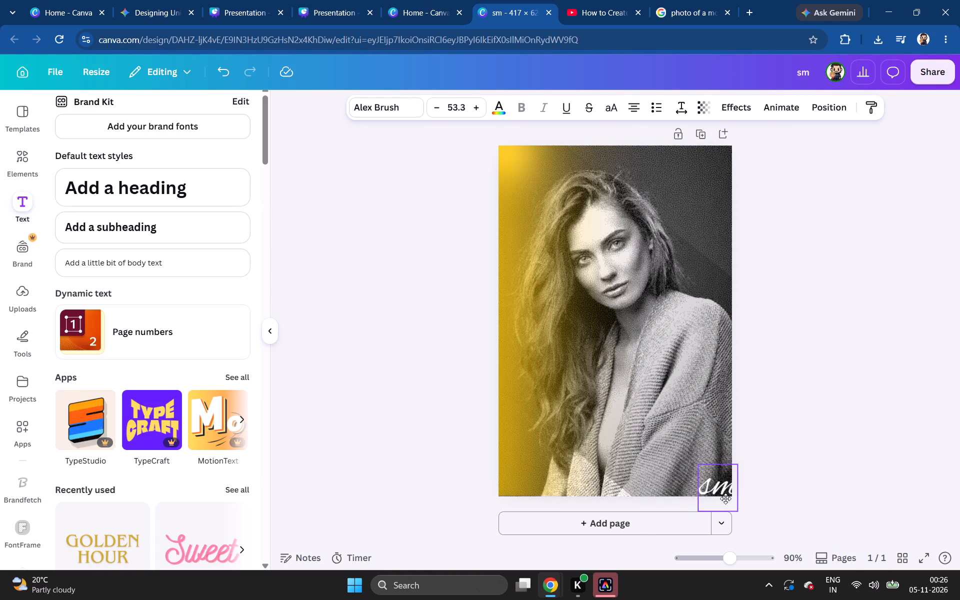
drag(725, 498, 709, 491)
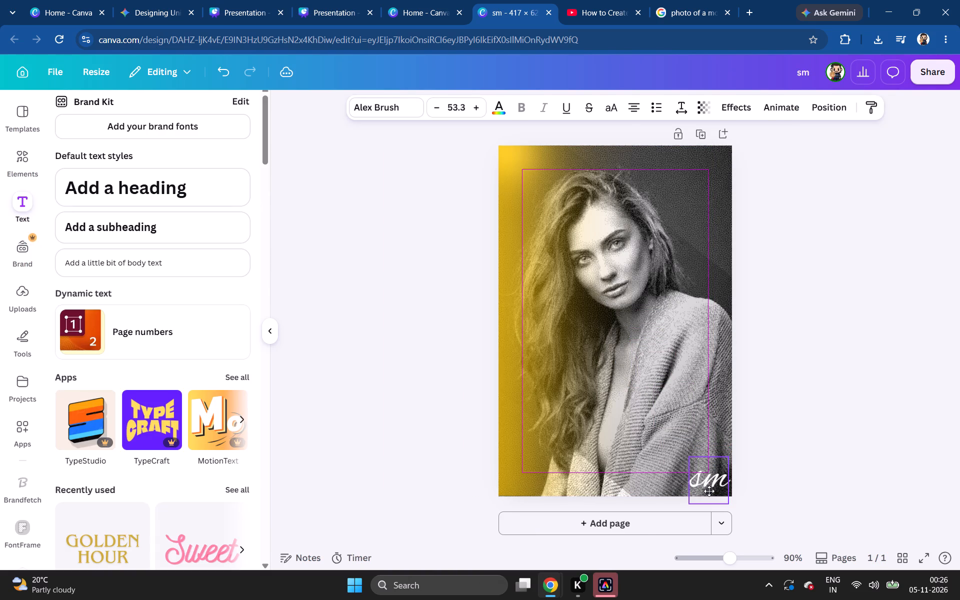
drag(709, 491, 709, 492)
click(795, 492)
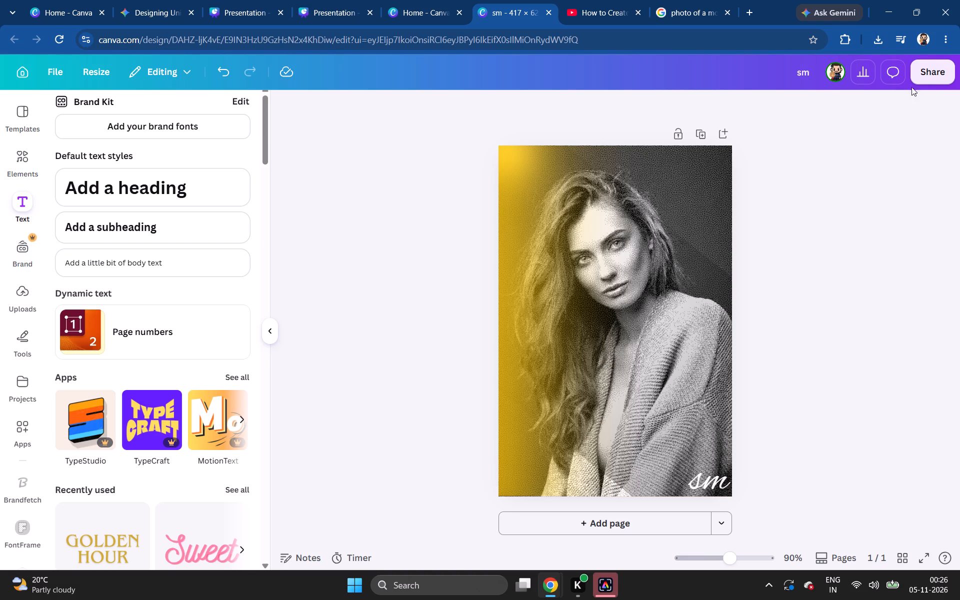
Download the design as a JPG and save it in the Downloads folder under the name mm1.
click(920, 73)
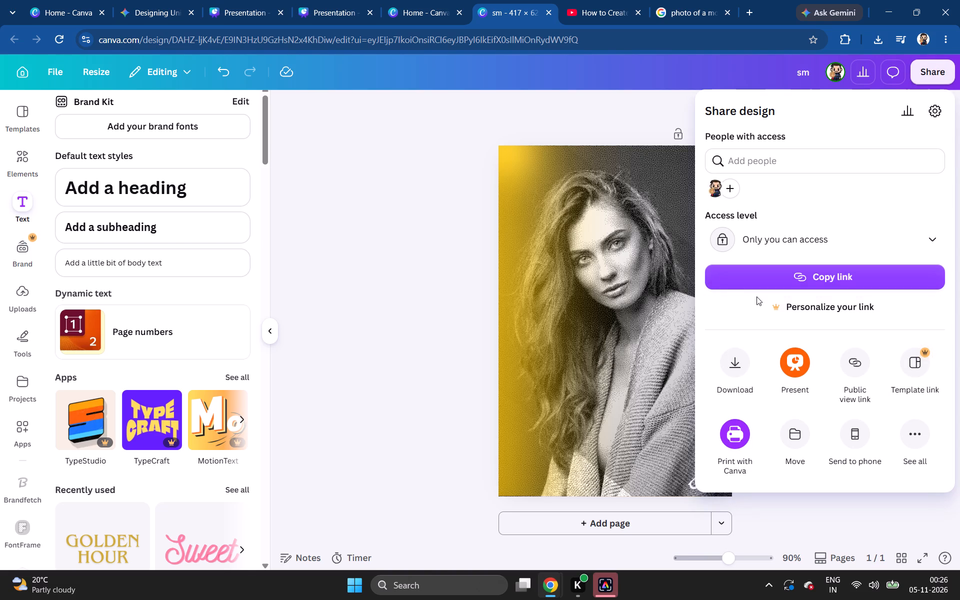
click(729, 356)
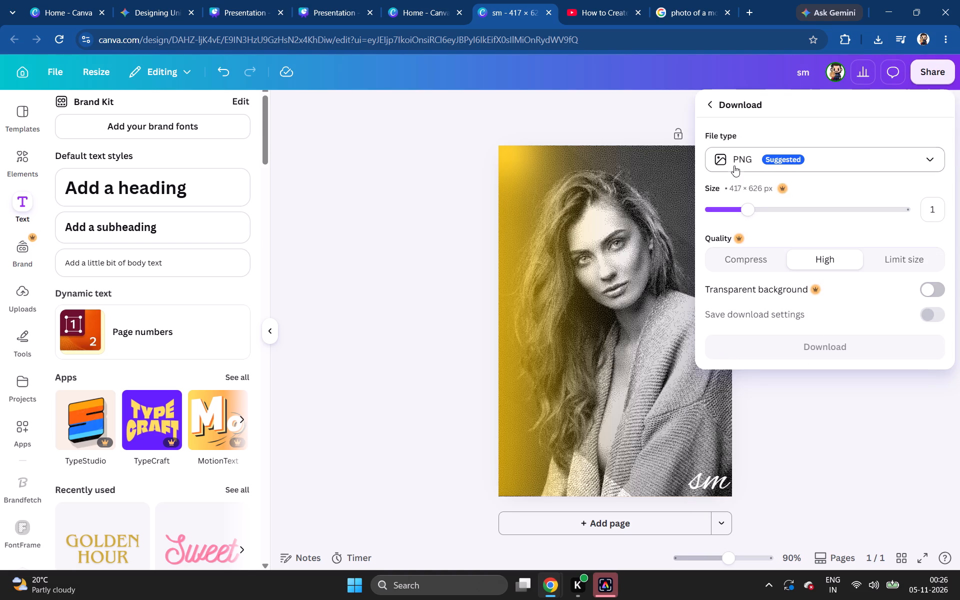
click(734, 165)
click(728, 165)
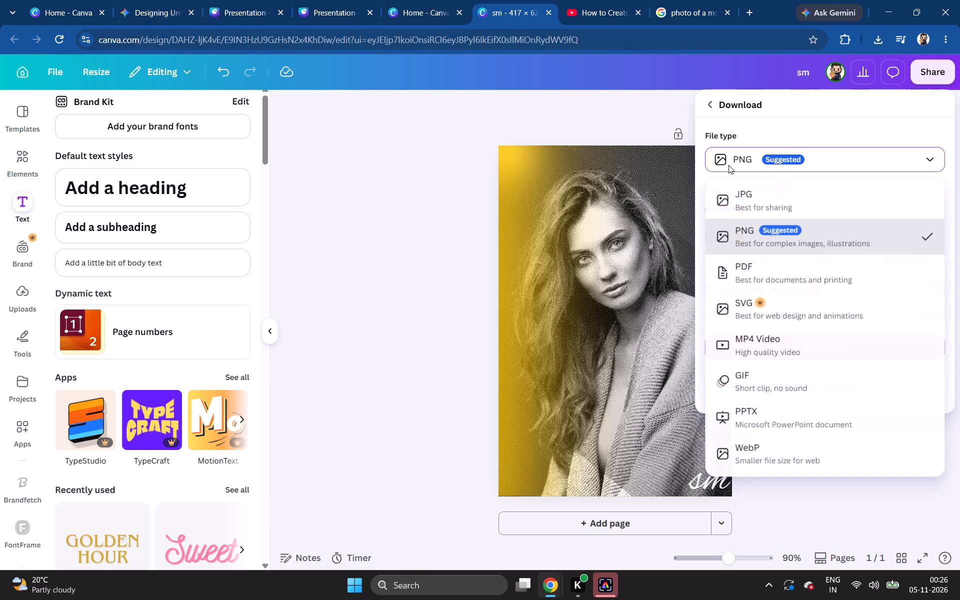
click(744, 195)
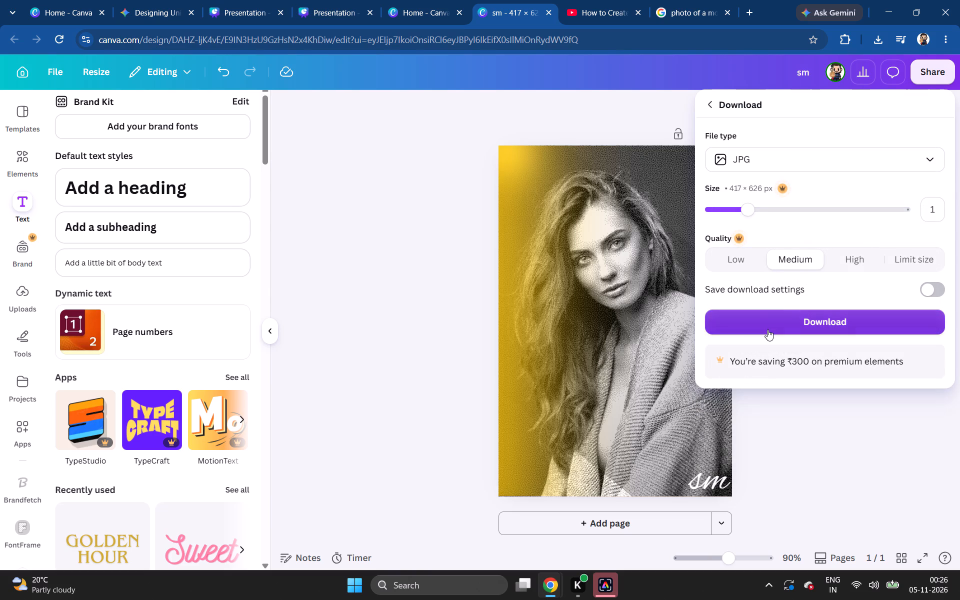
click(767, 329)
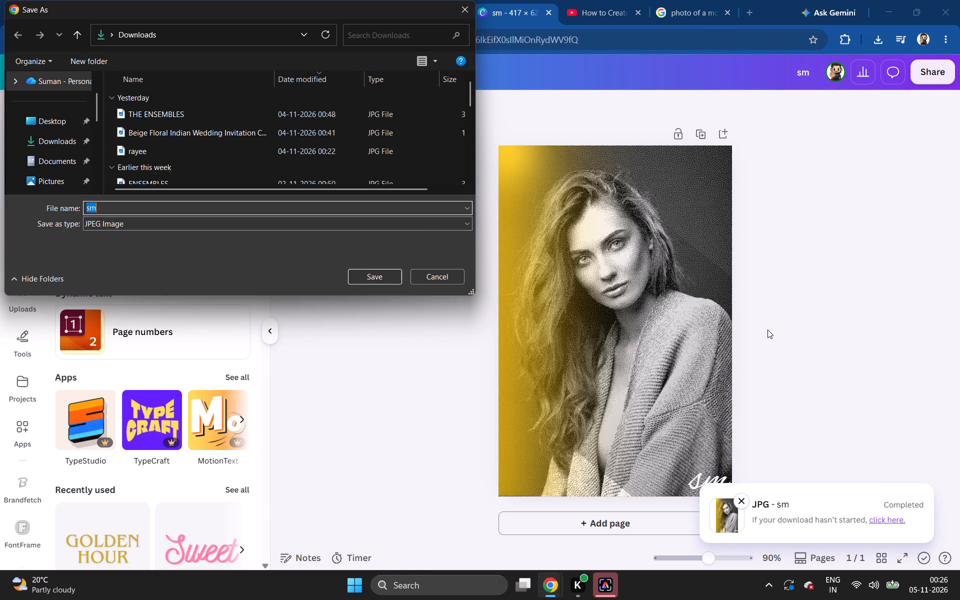
key(BackSpace)
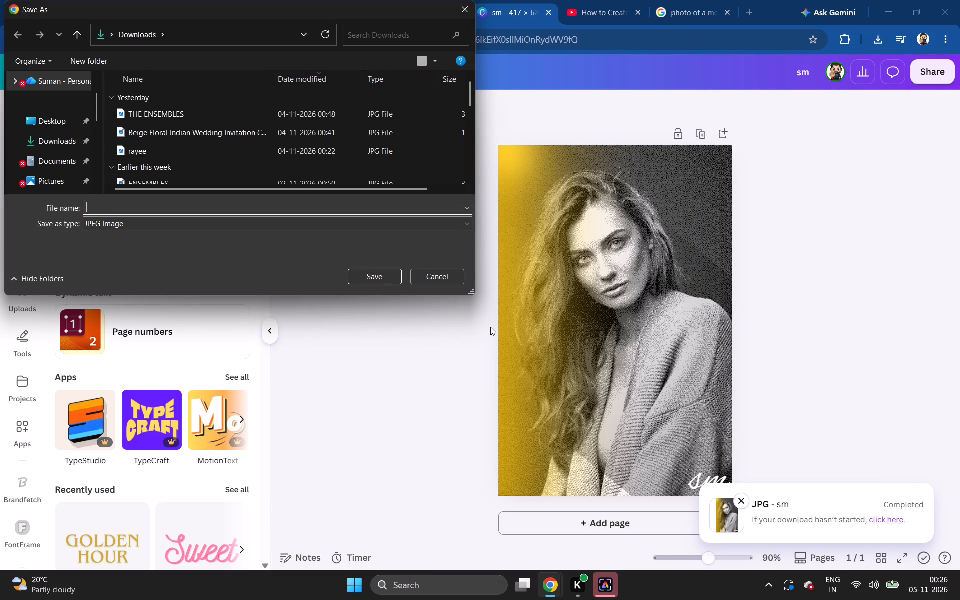
key(m)
key(1)
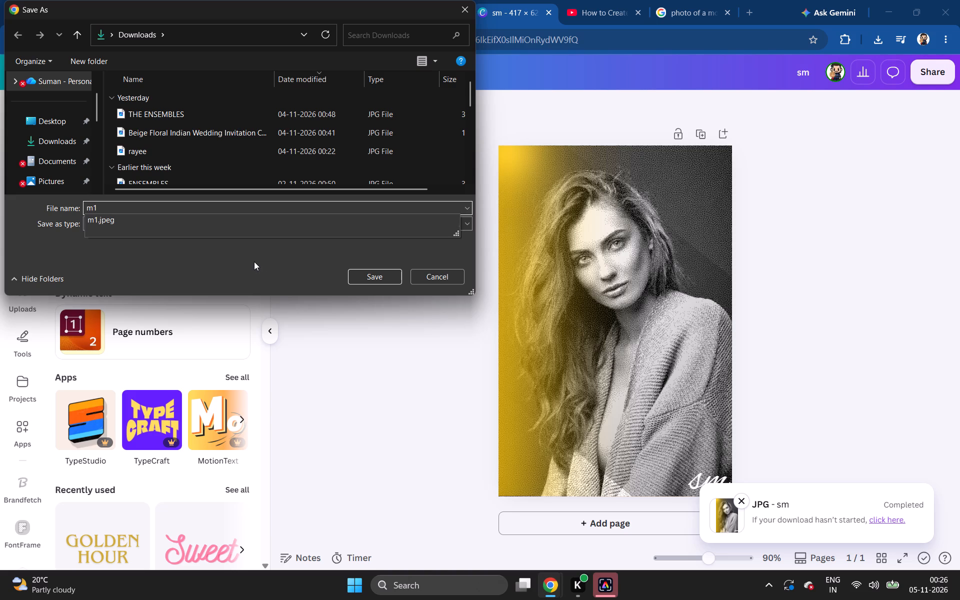
key(BackSpace)
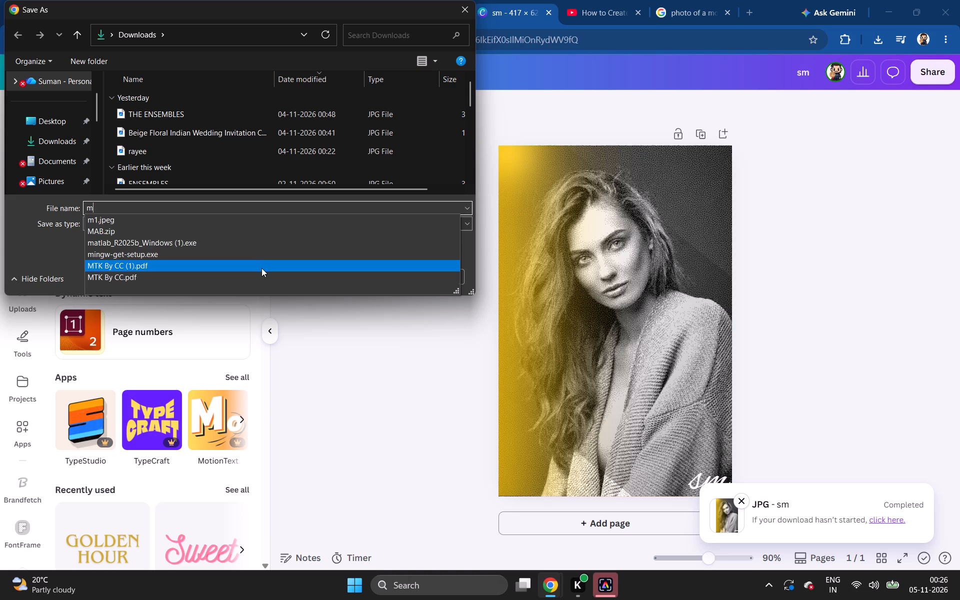
key(m)
key(1)
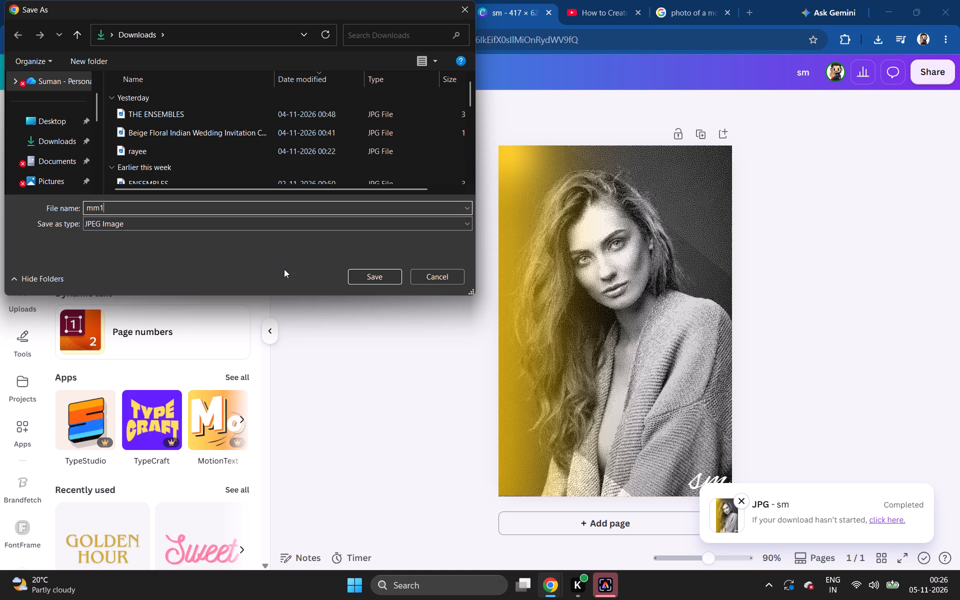
click(355, 276)
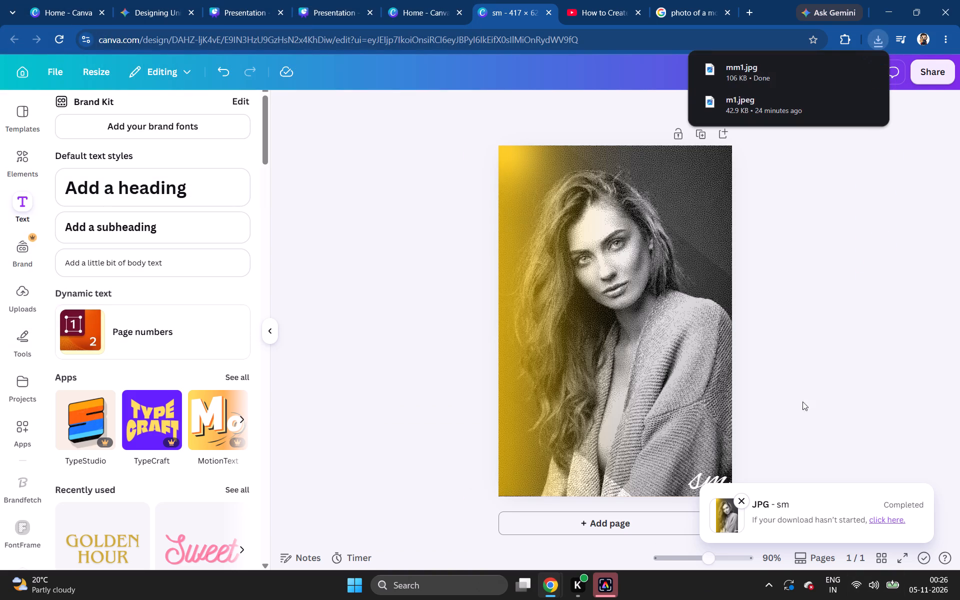
Switch to YouTube, return to the search results and look through the tutorials on blending gradients in Canva.
click(576, 7)
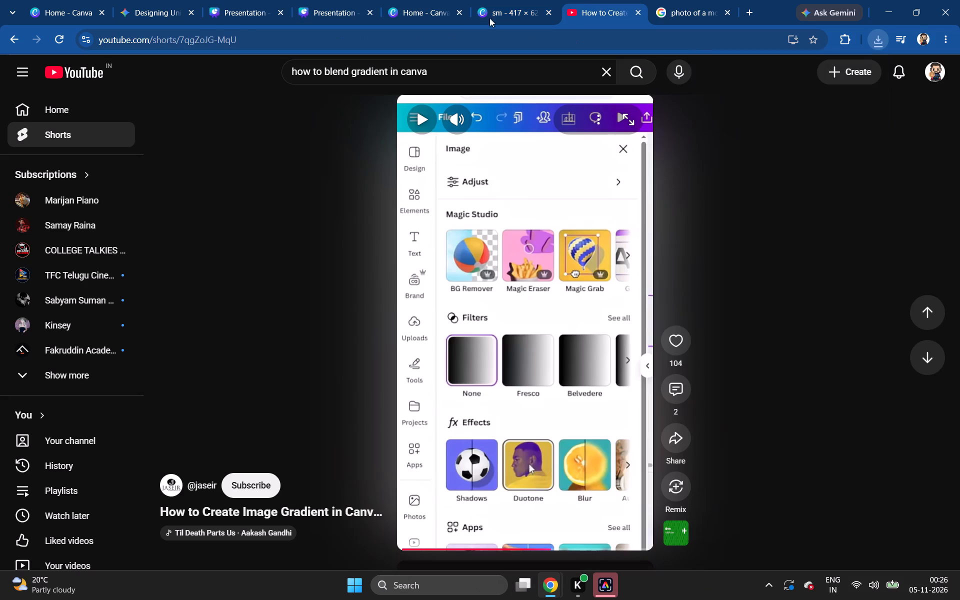
click(5, 45)
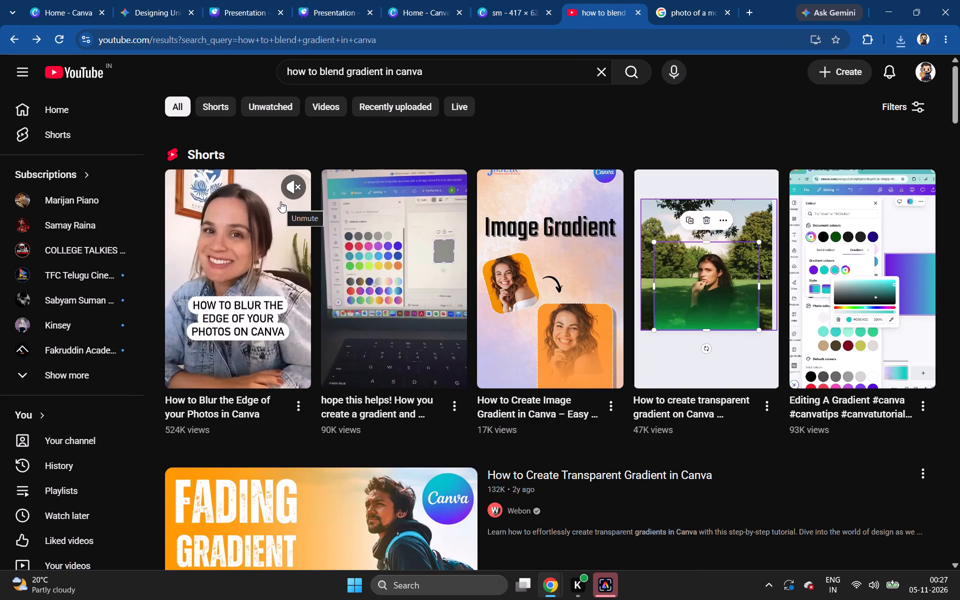
scroll(301, 230, down, 4)
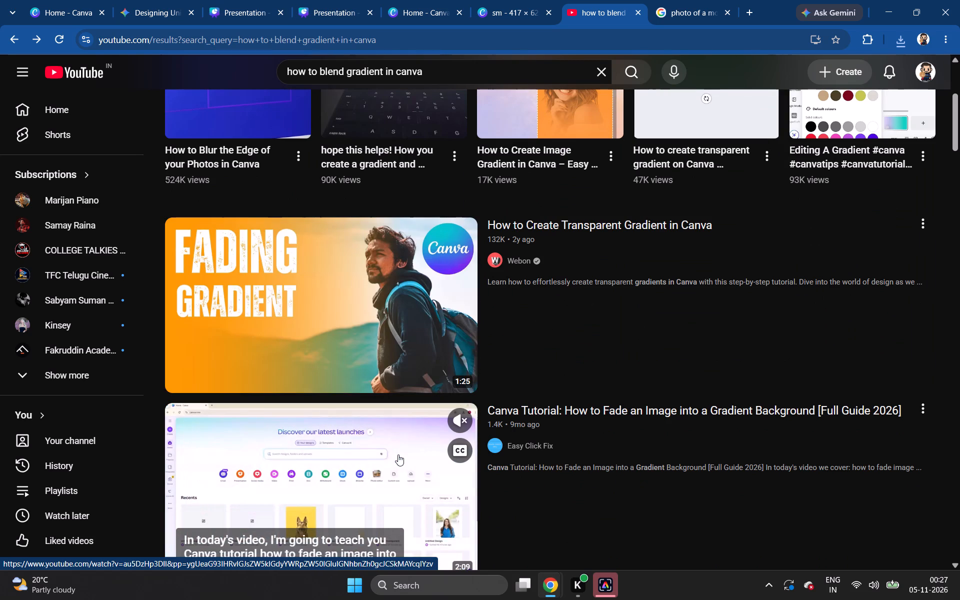
scroll(399, 451, down, 4)
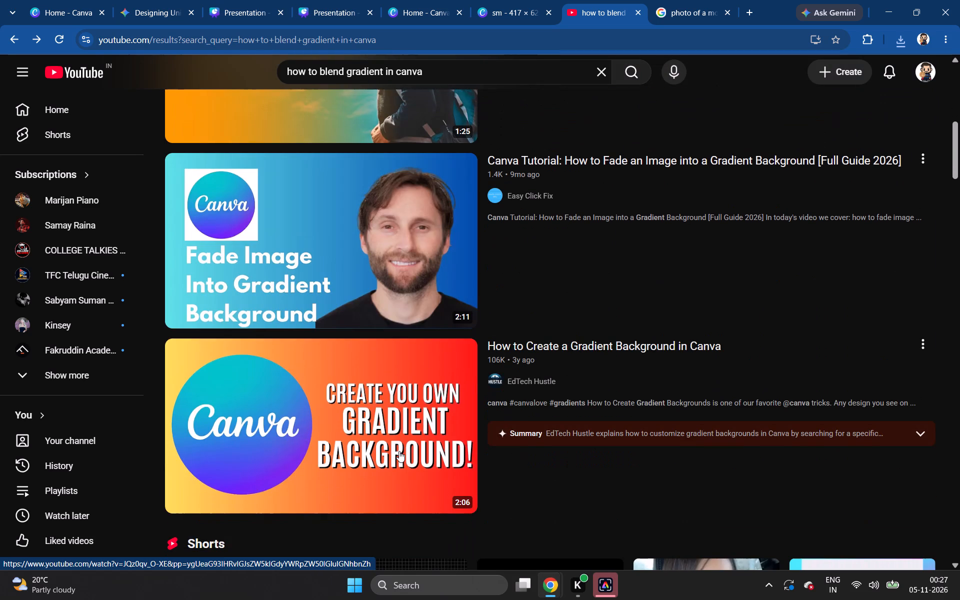
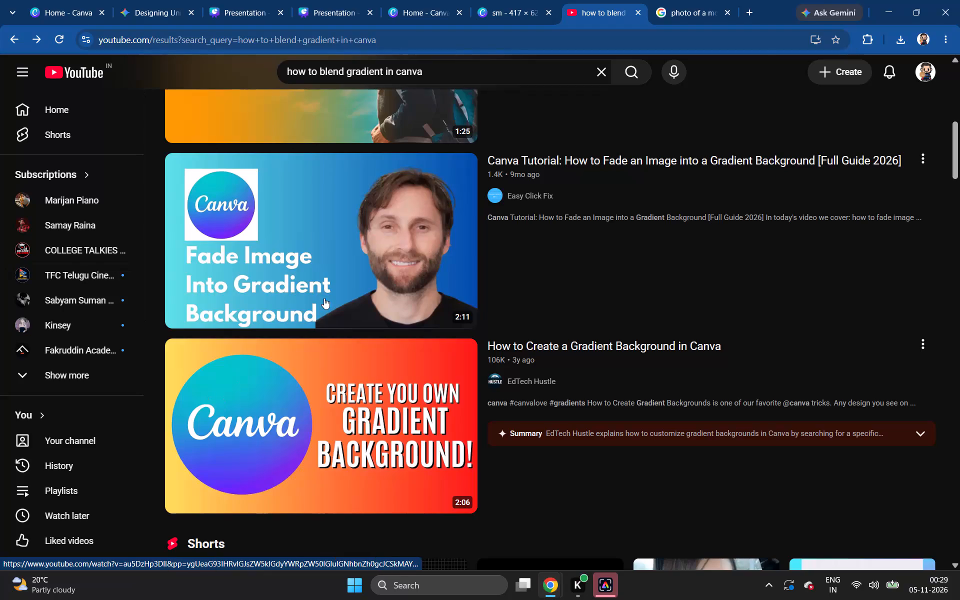
Look further through the YouTube search results for tutorials on blending gradients in Canva.
scroll(324, 298, down, 8)
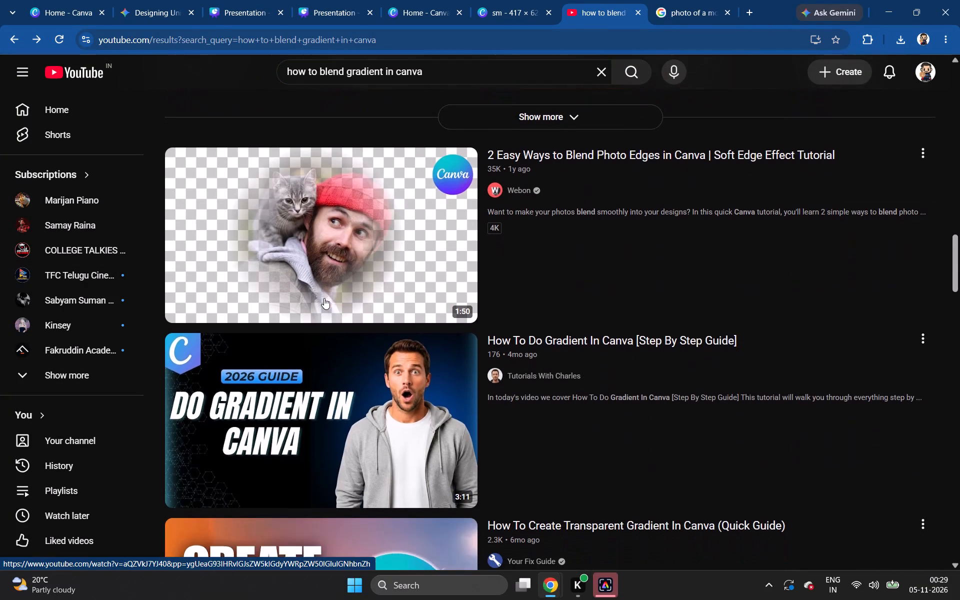